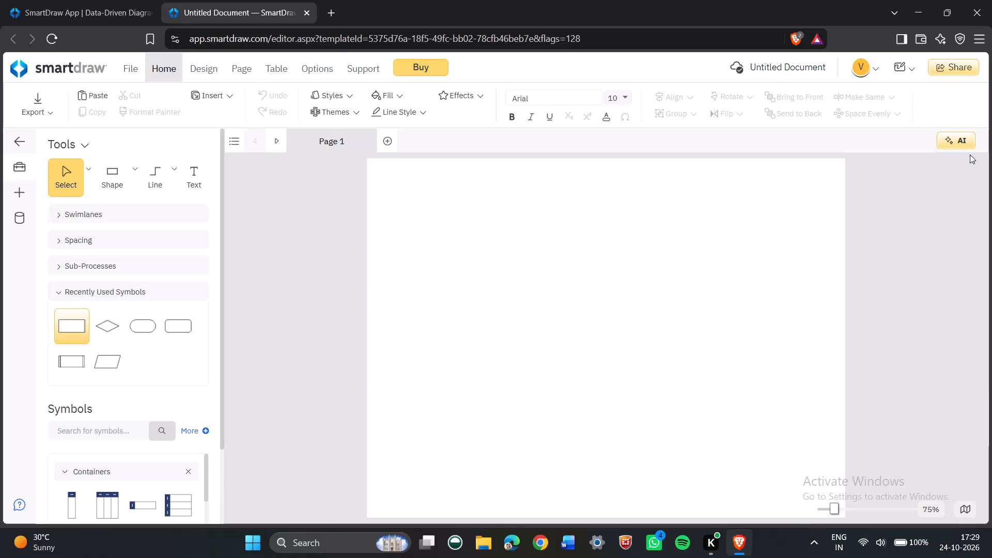
Place an ellipse shape at the upper left edge of the page.
left_click(106, 174)
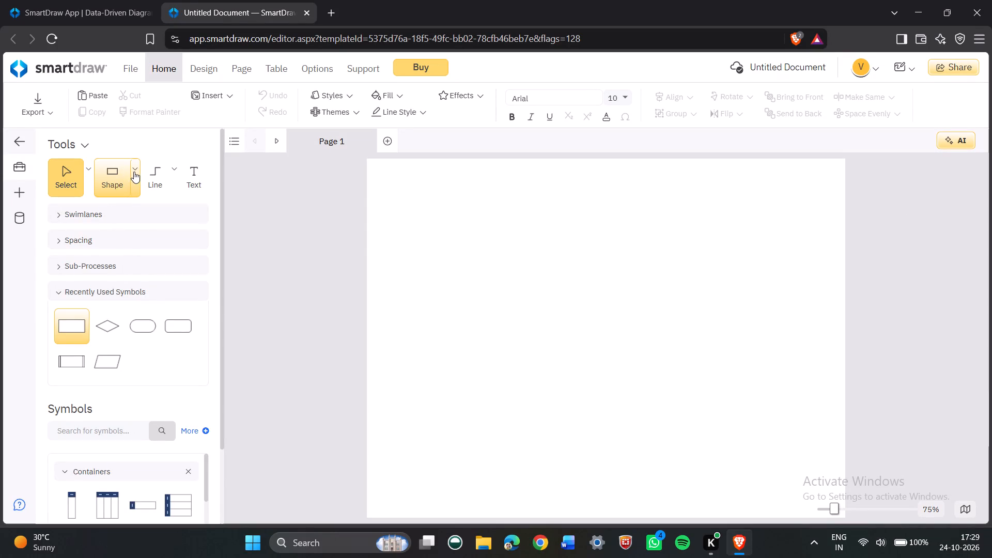
left_click(135, 172)
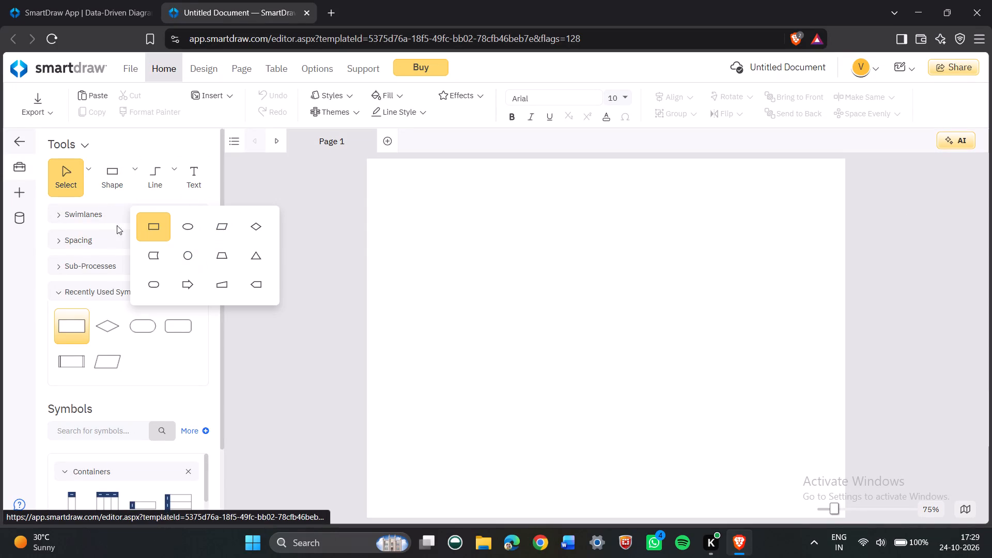
left_click_drag(183, 226, 382, 219)
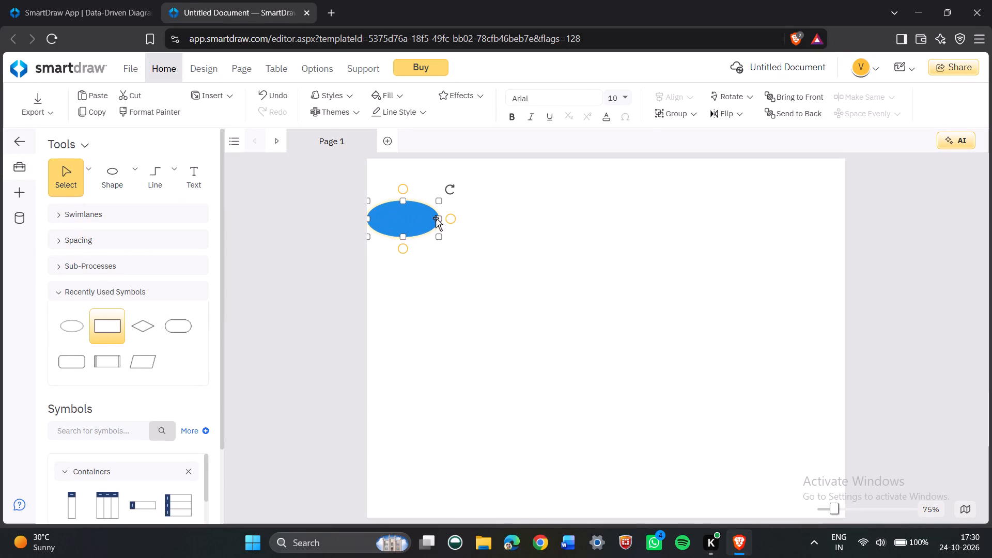
Widen the ellipse to well over twice its width and move it to the upper middle of the page.
left_click_drag(443, 220, 439, 214)
left_click(412, 211)
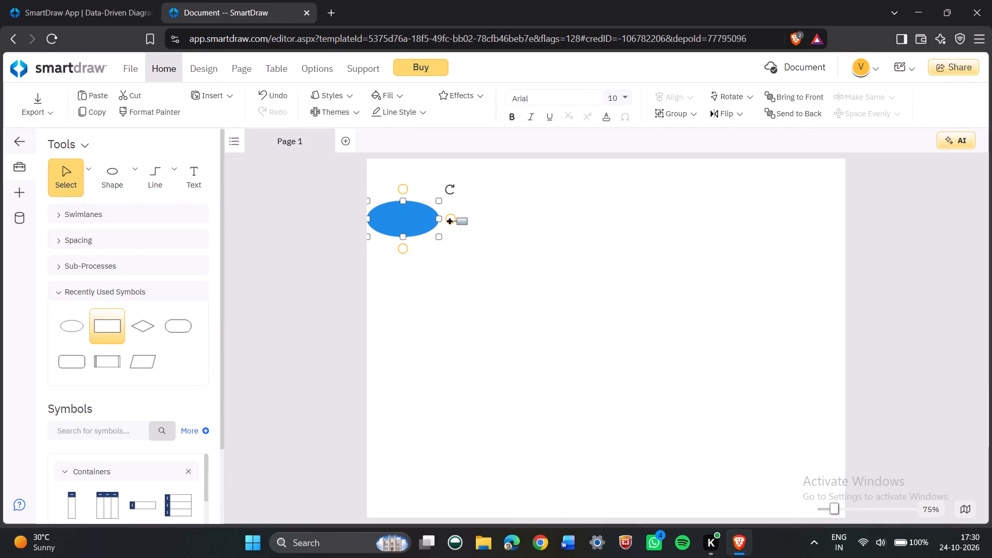
left_click_drag(439, 219, 523, 213)
left_click_drag(443, 212, 465, 206)
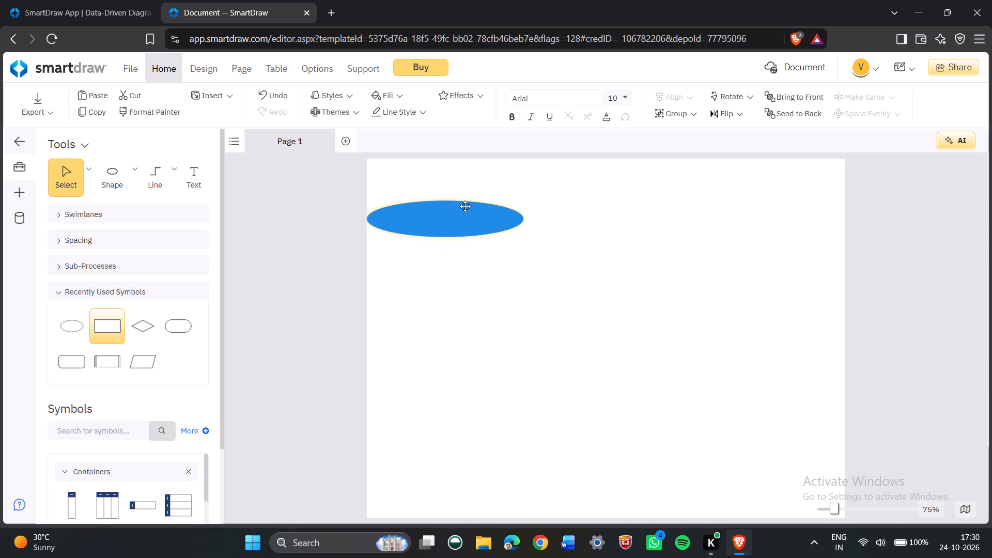
left_click_drag(465, 206, 448, 203)
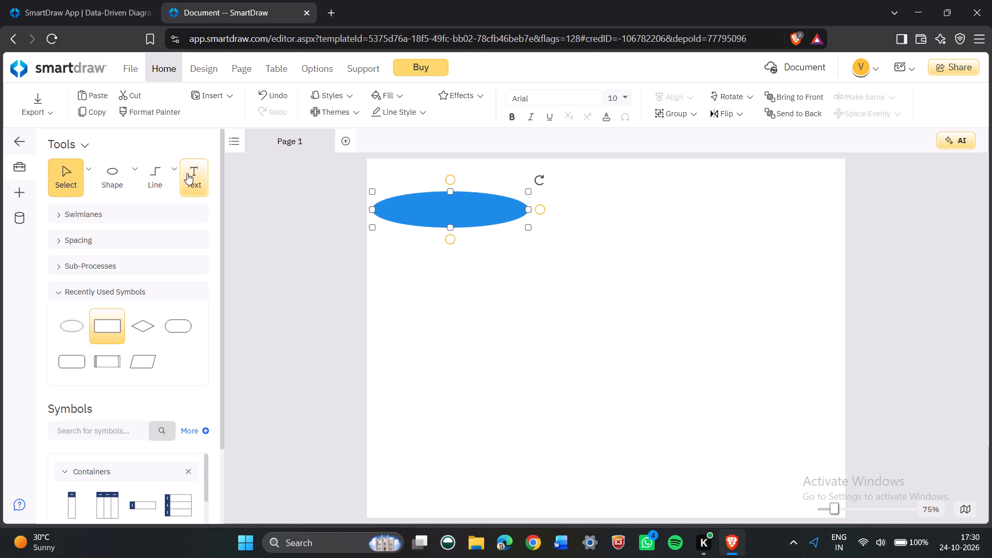
left_click_drag(527, 209, 550, 213)
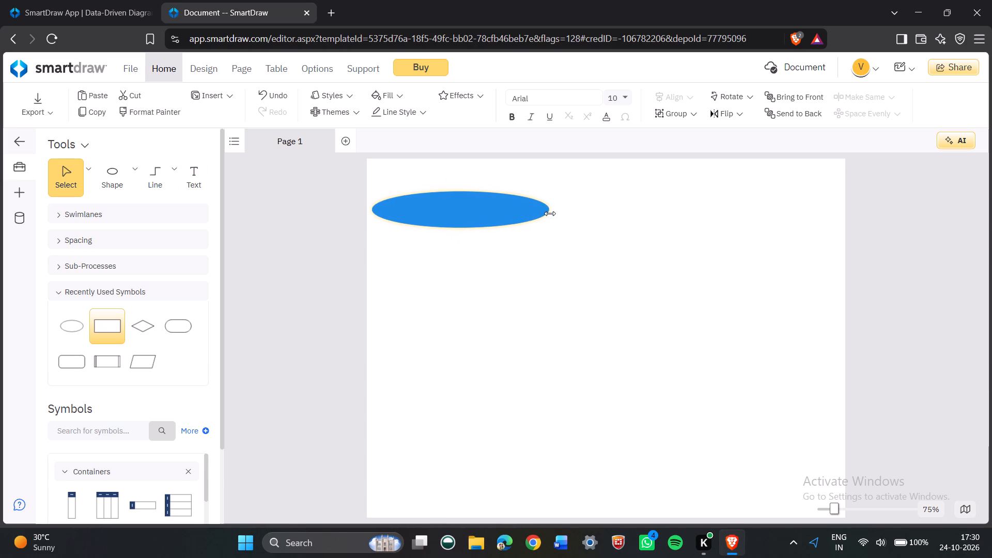
left_click_drag(550, 213, 563, 217)
left_click_drag(485, 213, 549, 215)
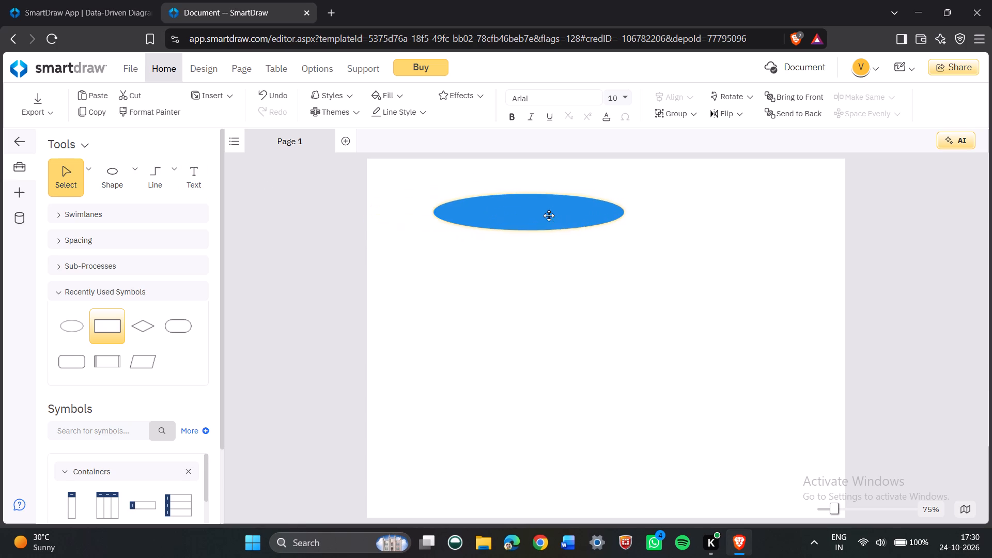
left_click_drag(549, 215, 593, 222)
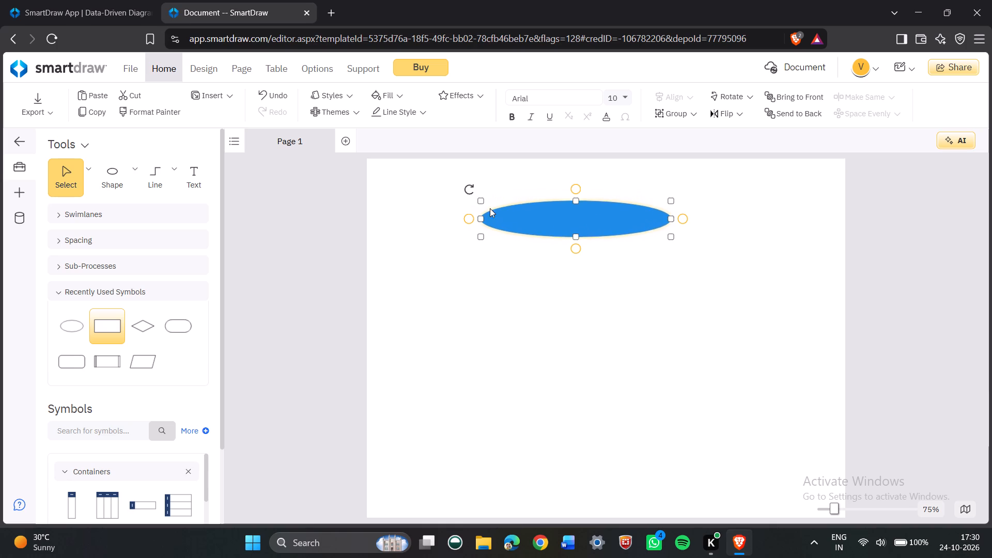
Label the ellipse "ONLINE RESERVATION : CUSTOMER BROWSES HOTEL BOOKING APPS SELECTS ROOM TYPE DATES AND CONFIRM RESERVATION WITH ADVANCE PAYMENT".
left_click(199, 176)
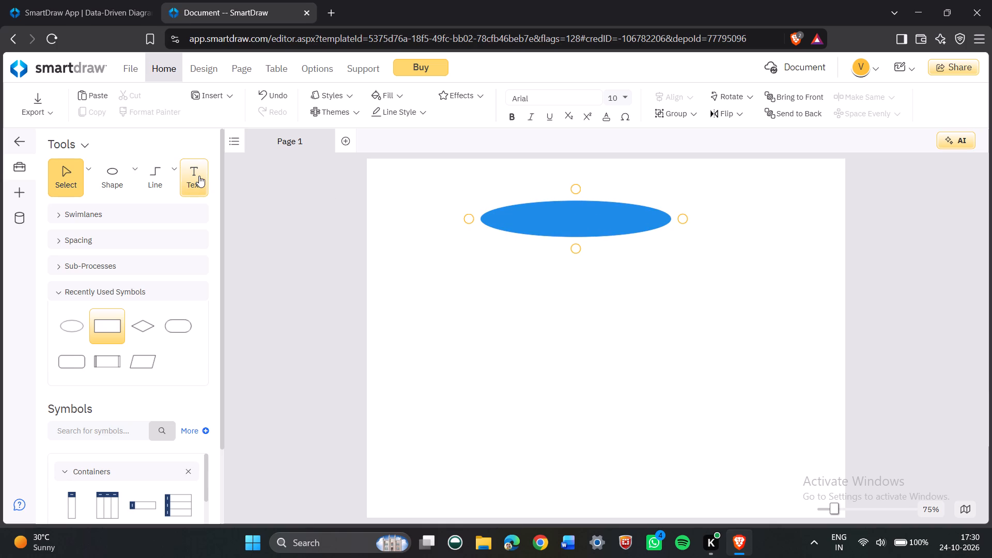
type("ONLINE")
key("space")
type("RESER")
type("VATION")
key("space")
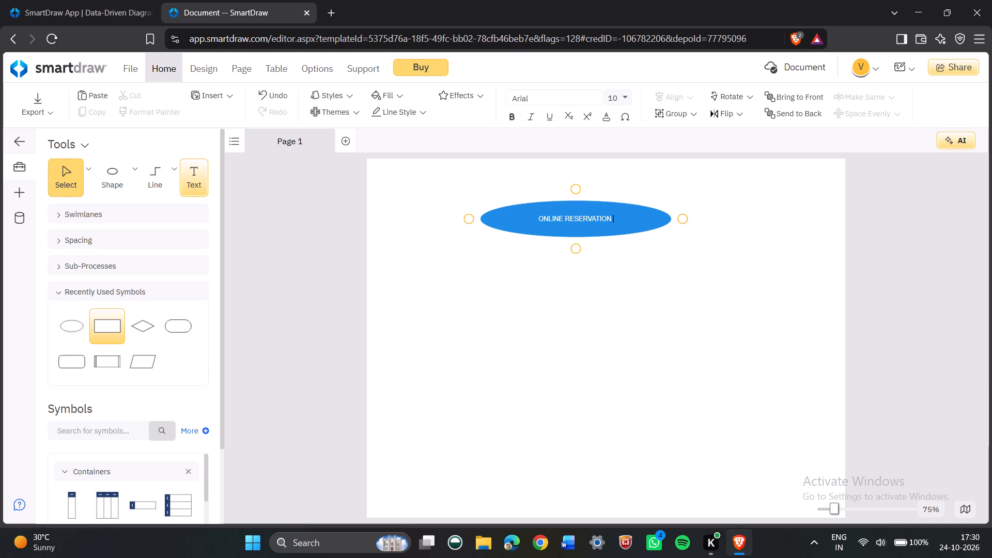
type(":")
key("space")
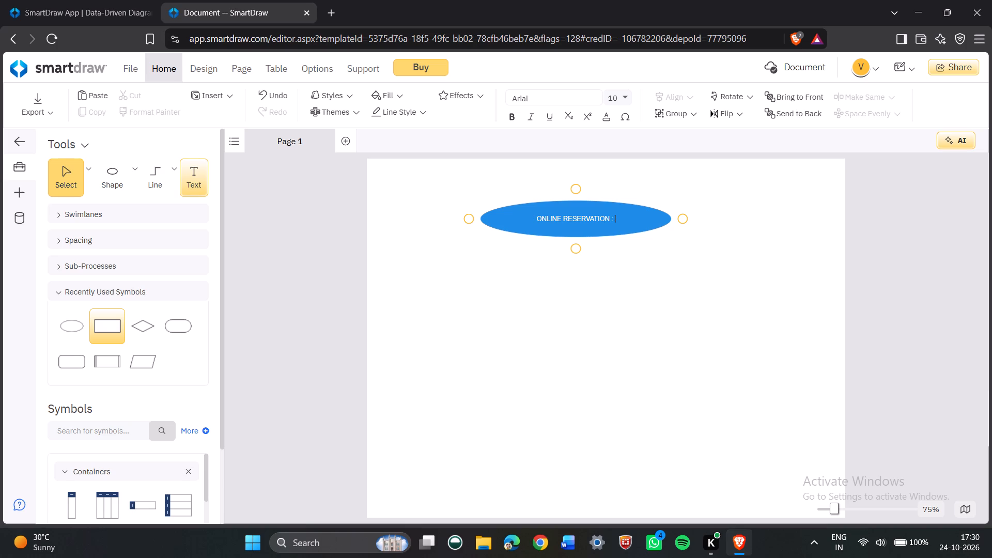
type("CUS")
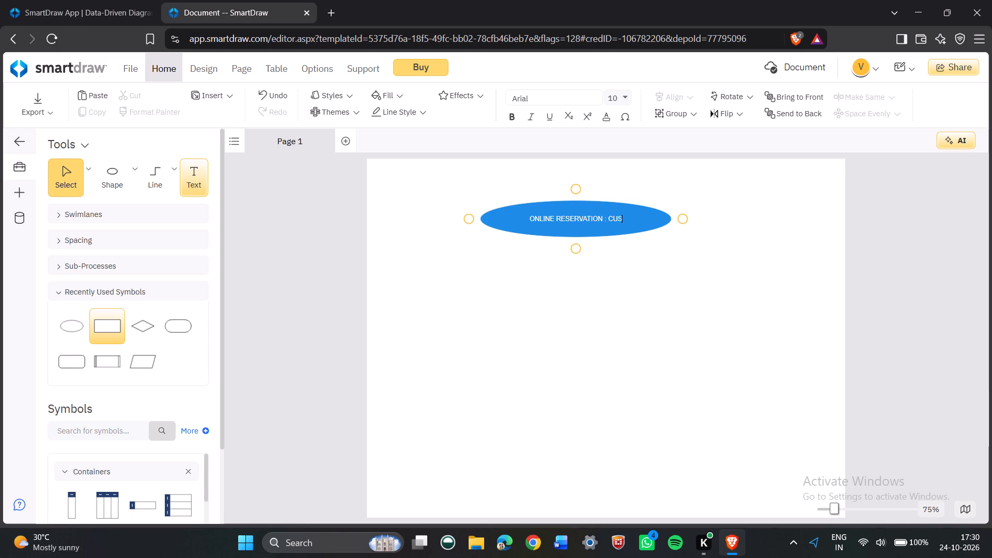
type("TOMER")
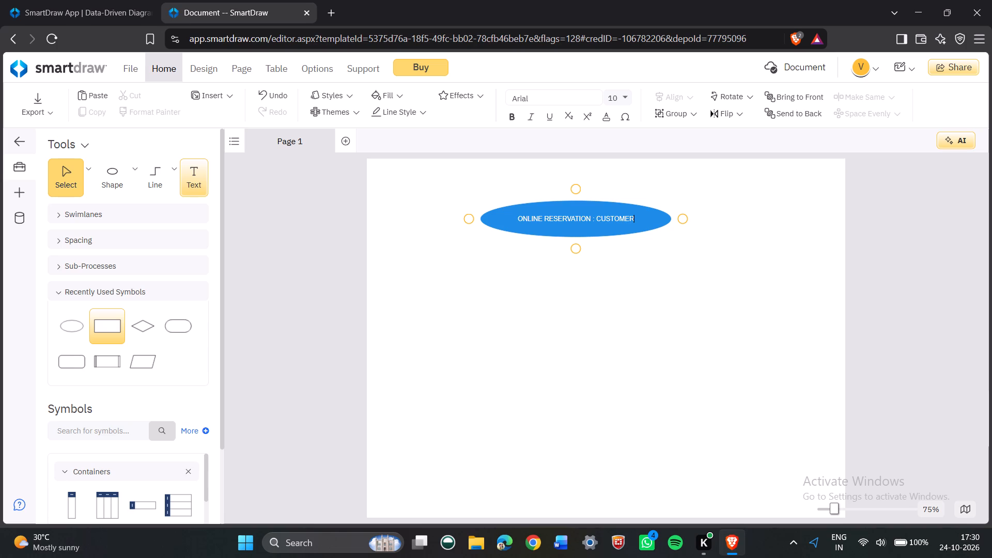
key("space")
type("BROE")
key("BackSpace")
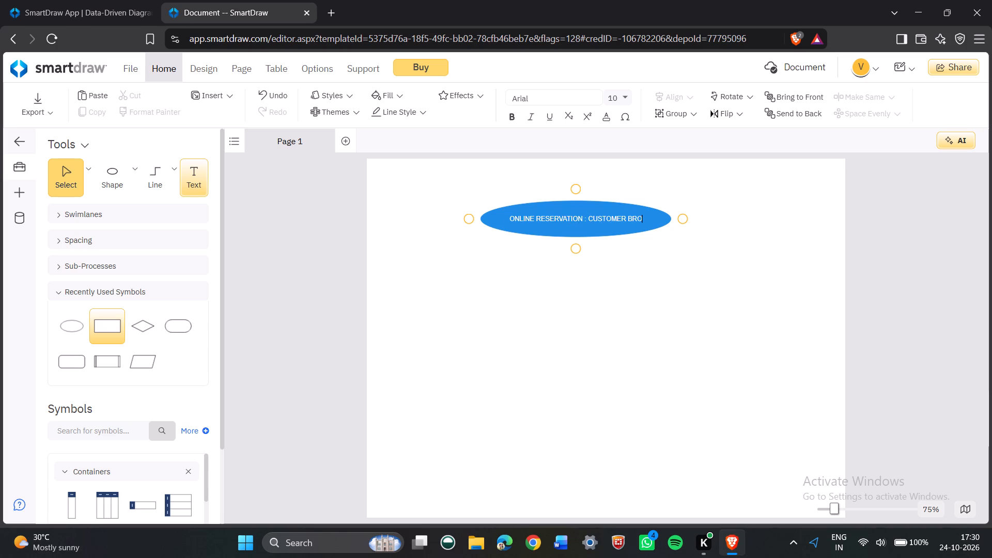
key("w")
type("SES")
key("space")
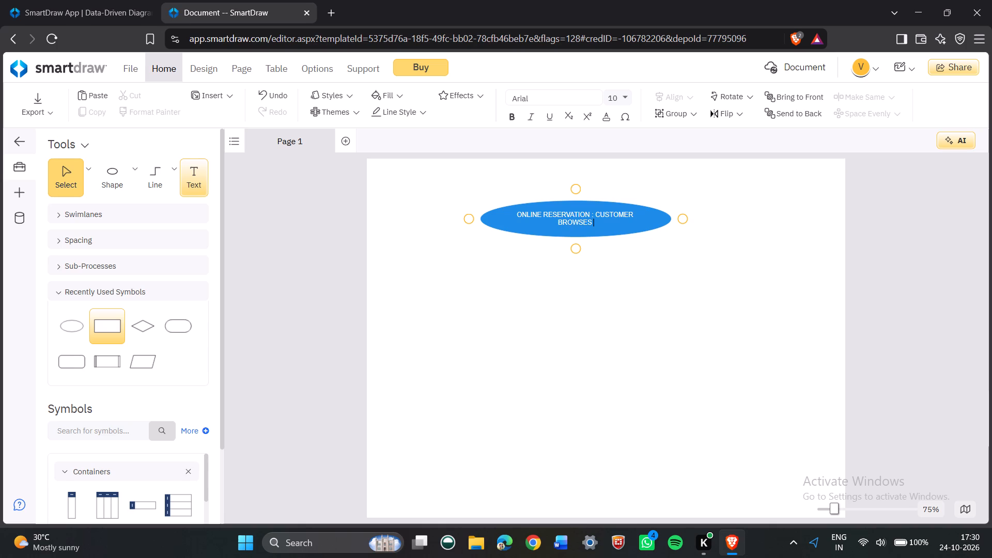
type("HOTEL")
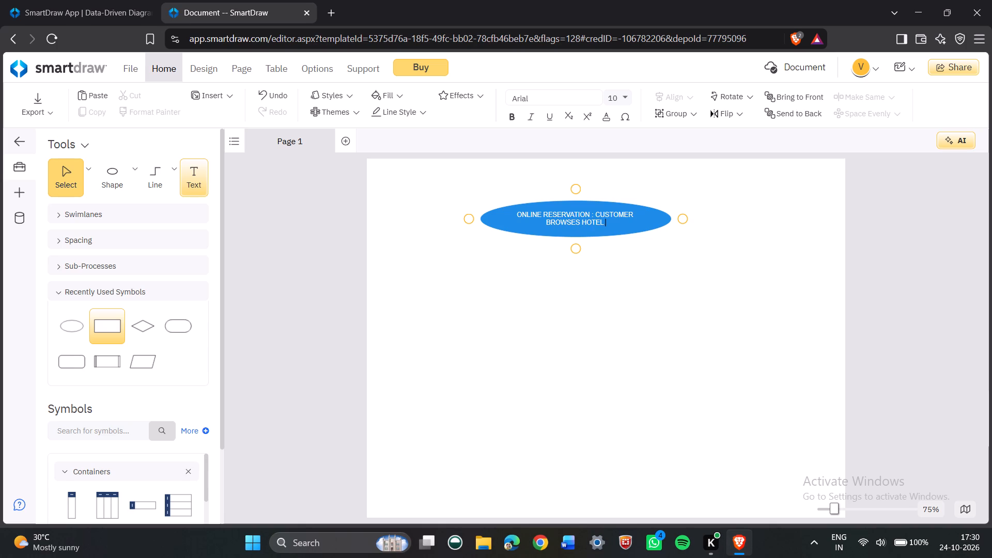
key("space")
type("BOOKING")
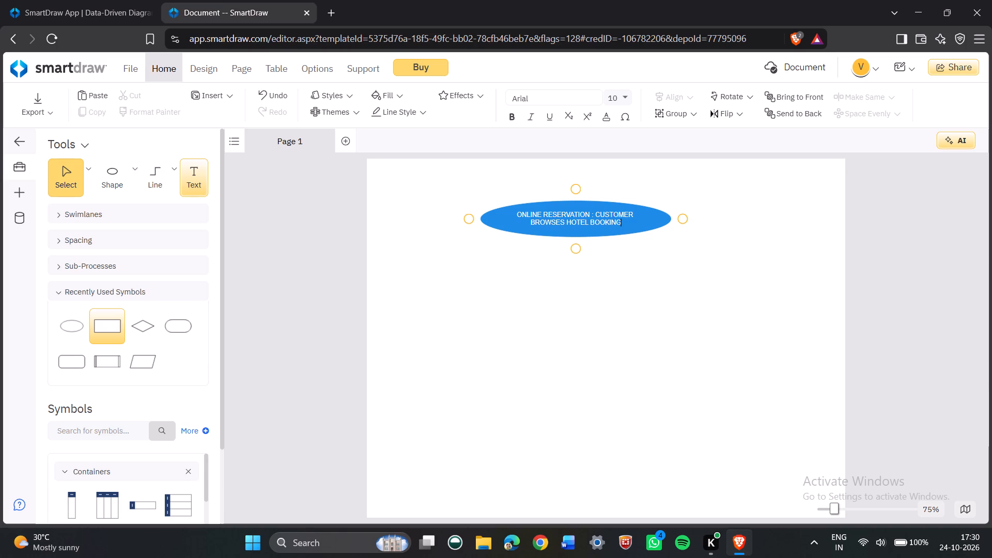
key("space")
type("APPS")
key("space")
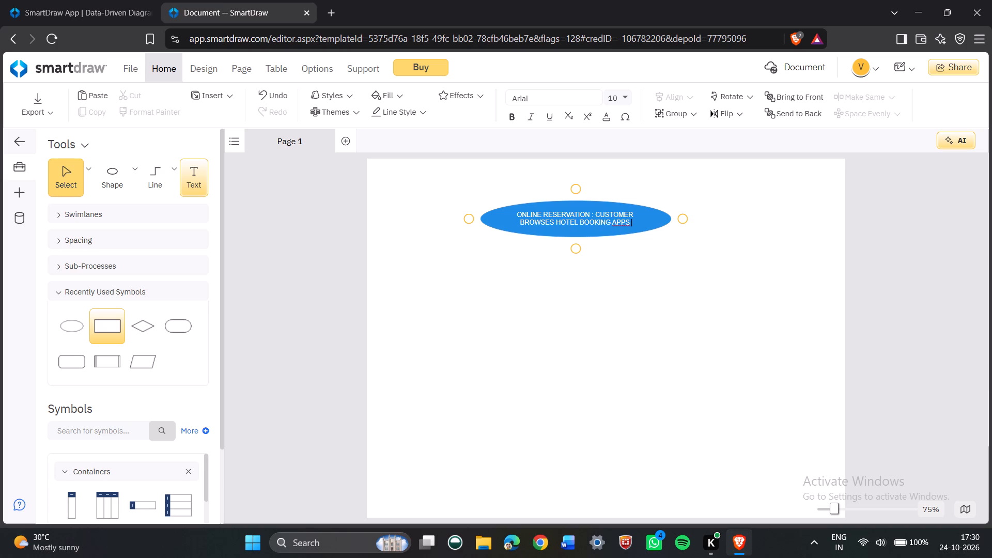
type("SE")
type("LECTS")
key("space")
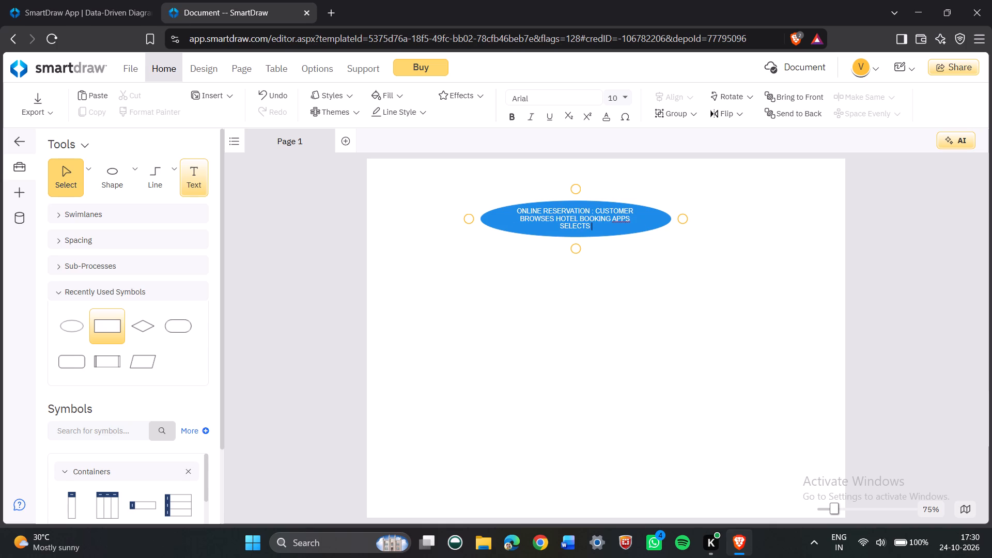
type("ROOM TYPE")
key("space")
type("DATES")
key("space")
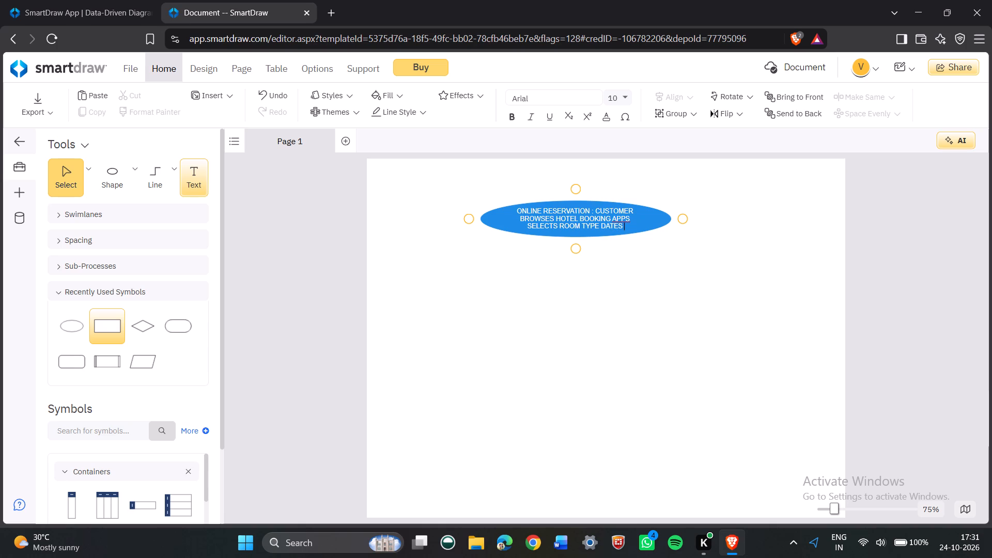
type("AND CONFIRM")
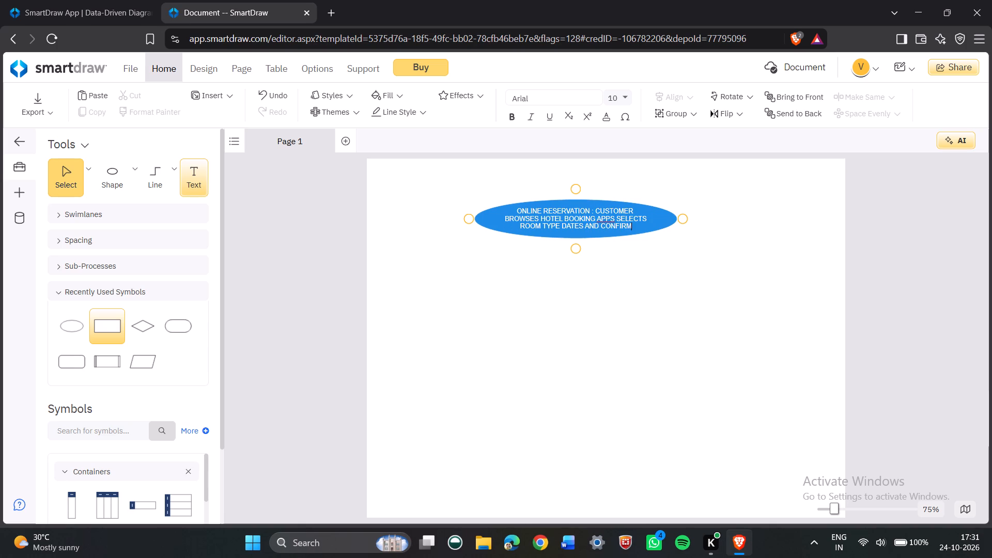
key("space")
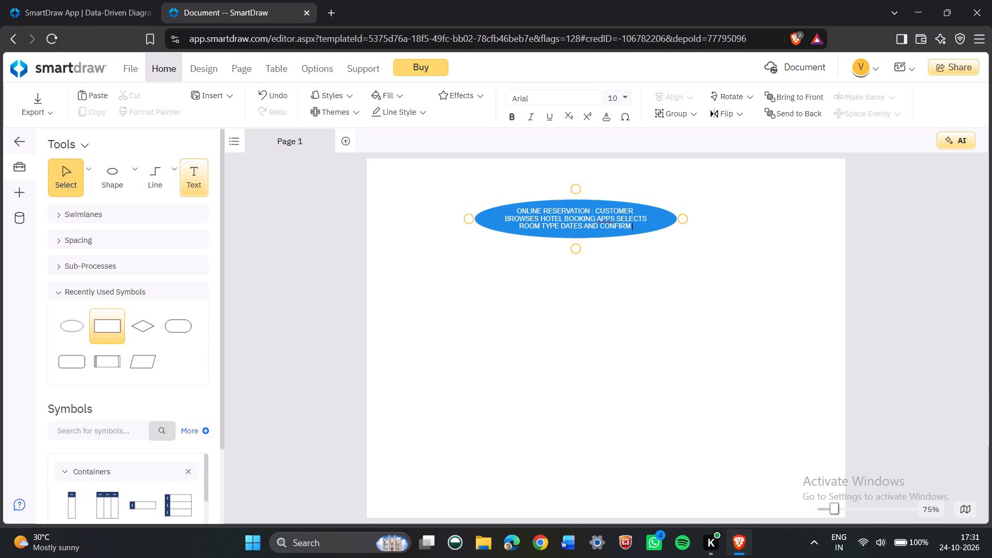
type("RESERVE")
key("space")
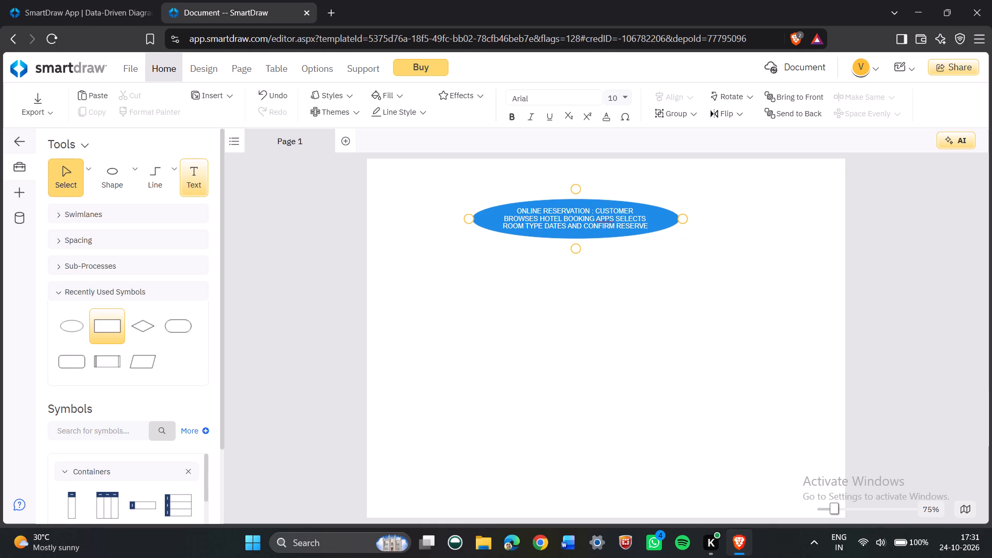
key("t")
key("BackSpace")
key("BackSpace")
key("BackSpace")
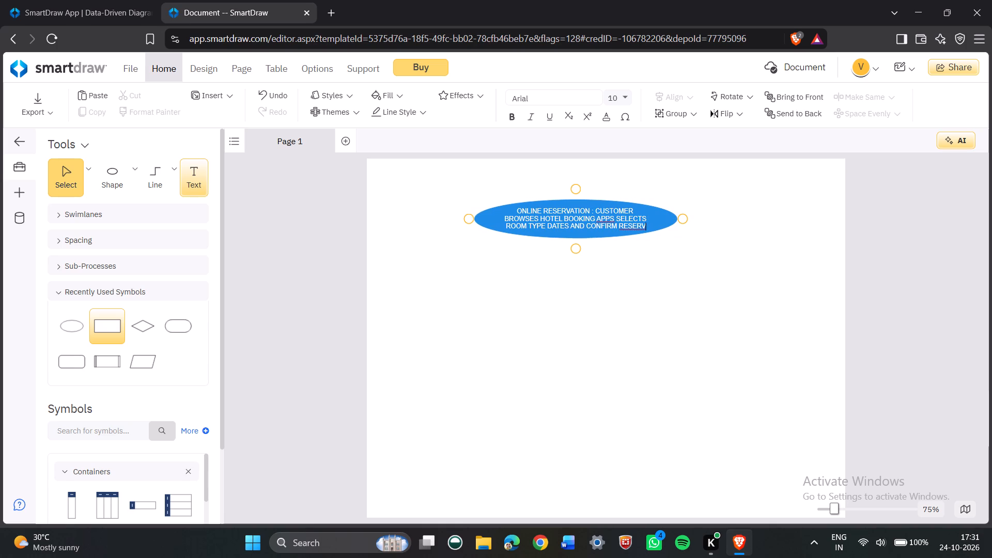
type("ATION")
key("space")
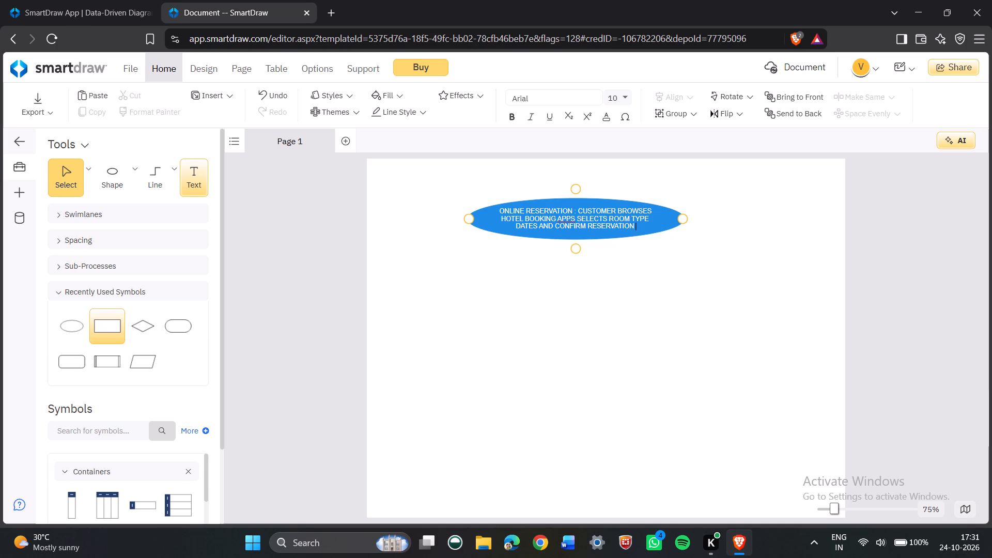
type("WITH")
key("space")
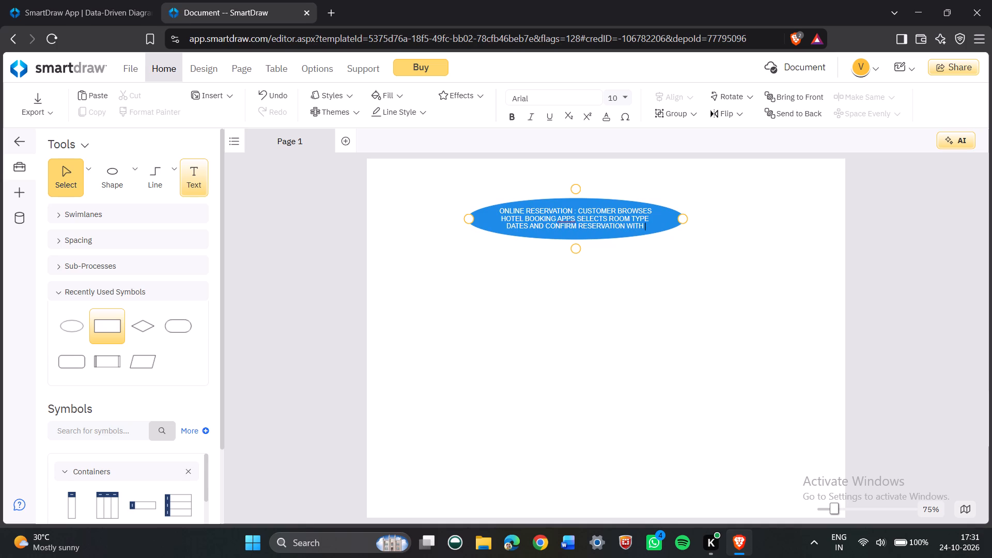
type("ADVANCE")
key("space")
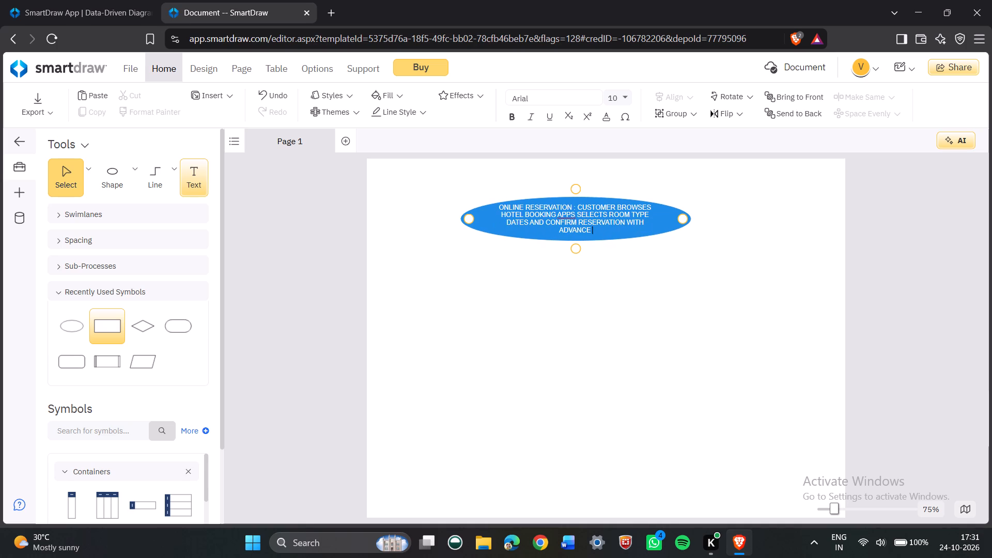
type("PAYMENT")
key("space")
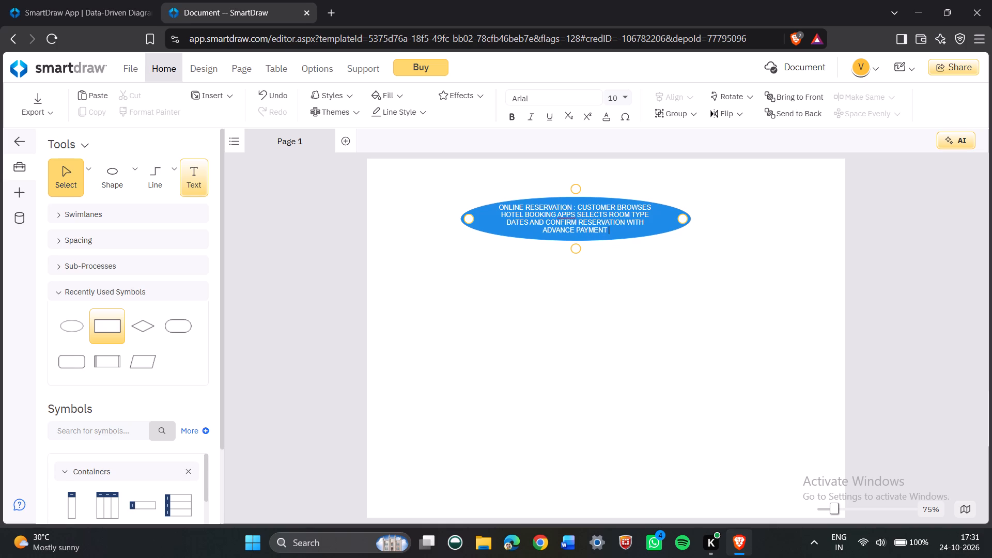
left_click(518, 391)
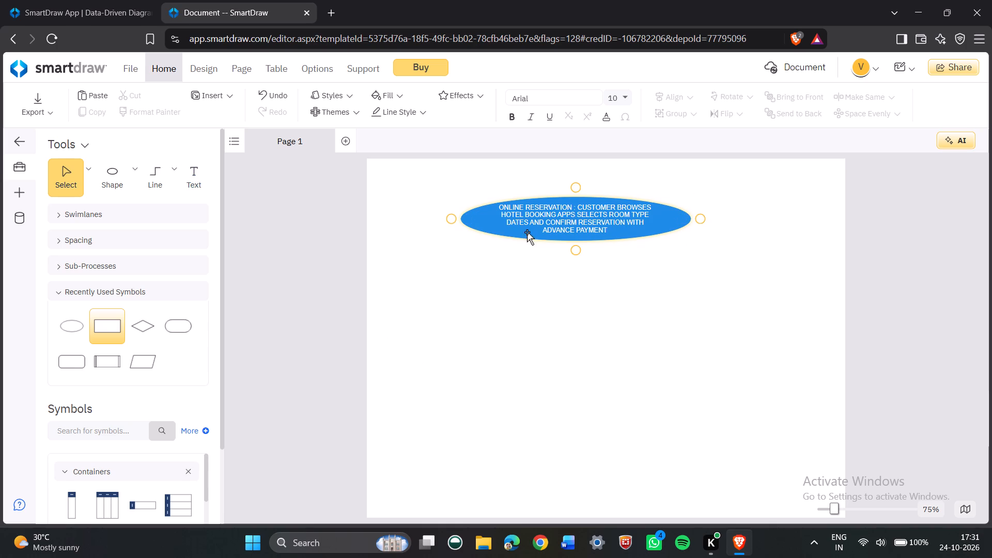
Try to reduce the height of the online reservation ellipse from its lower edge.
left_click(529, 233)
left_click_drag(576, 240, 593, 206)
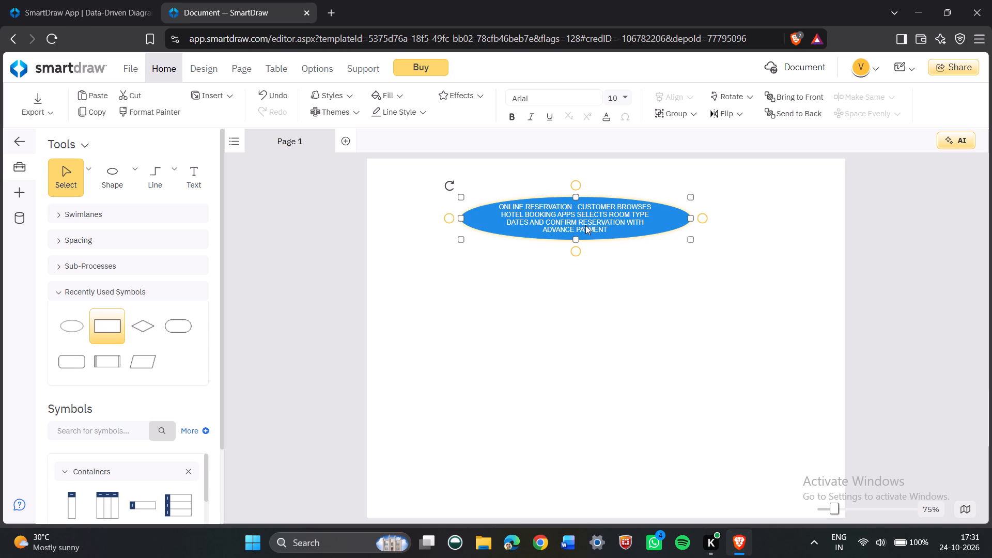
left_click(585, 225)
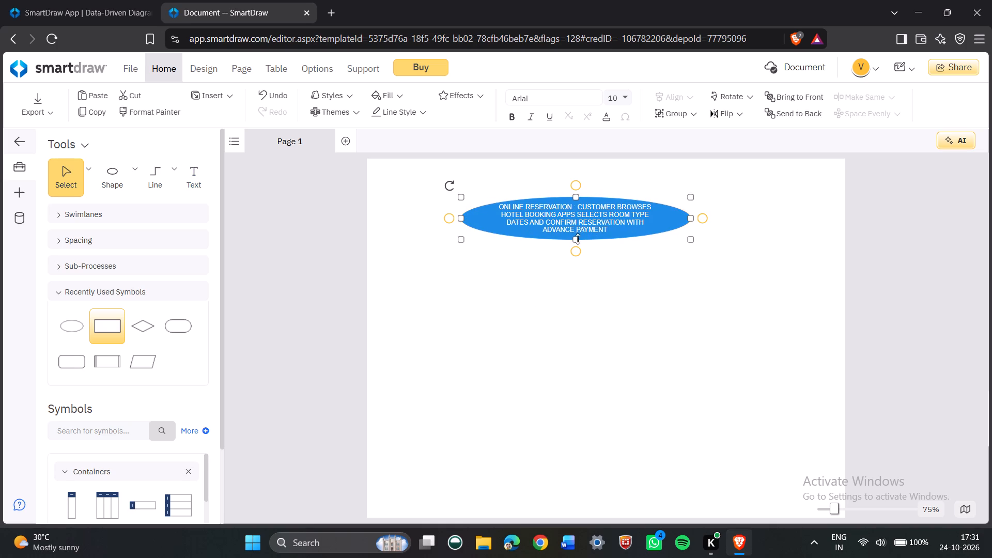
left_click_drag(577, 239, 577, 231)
Draw a short straight line straight down from the bottom of the online reservation ellipse.
left_click(171, 166)
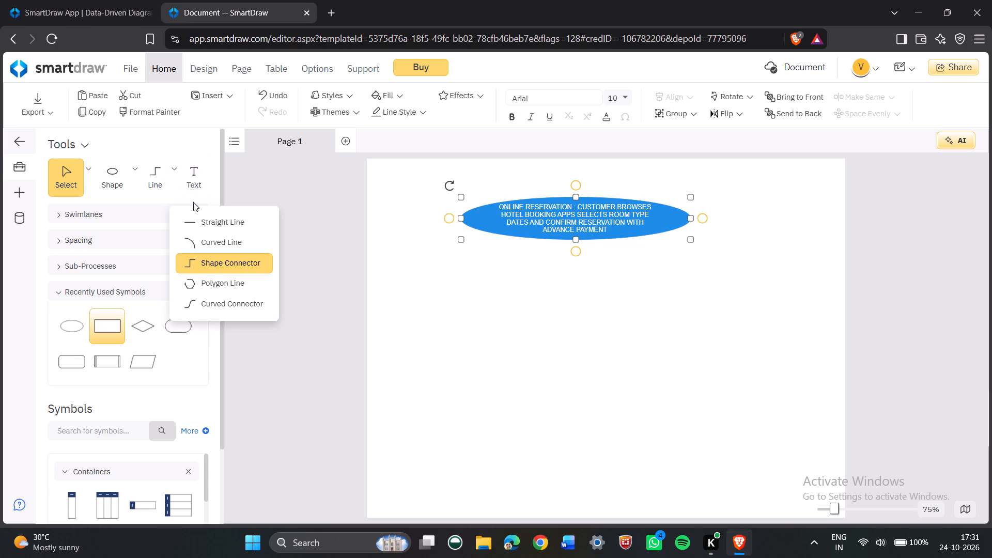
left_click(196, 215)
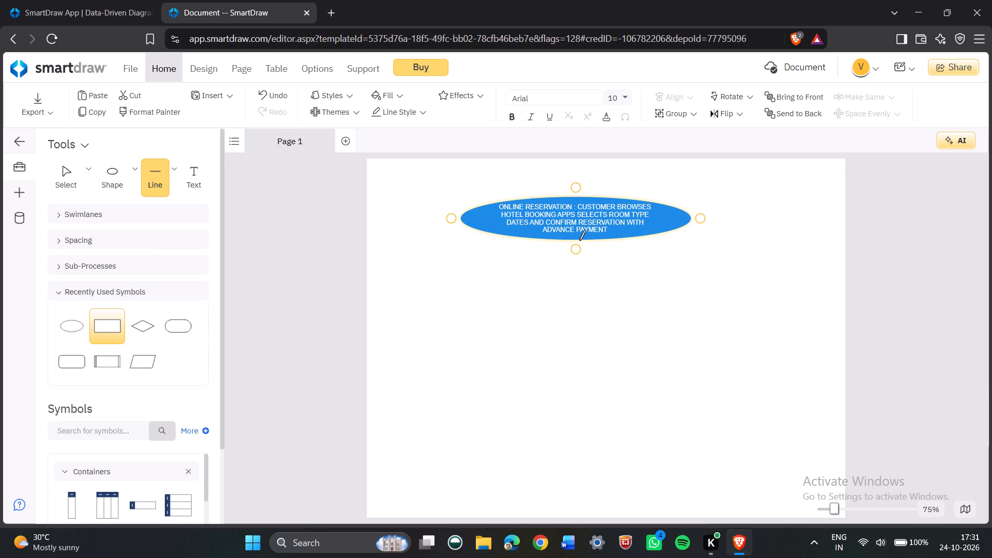
left_click_drag(578, 239, 574, 269)
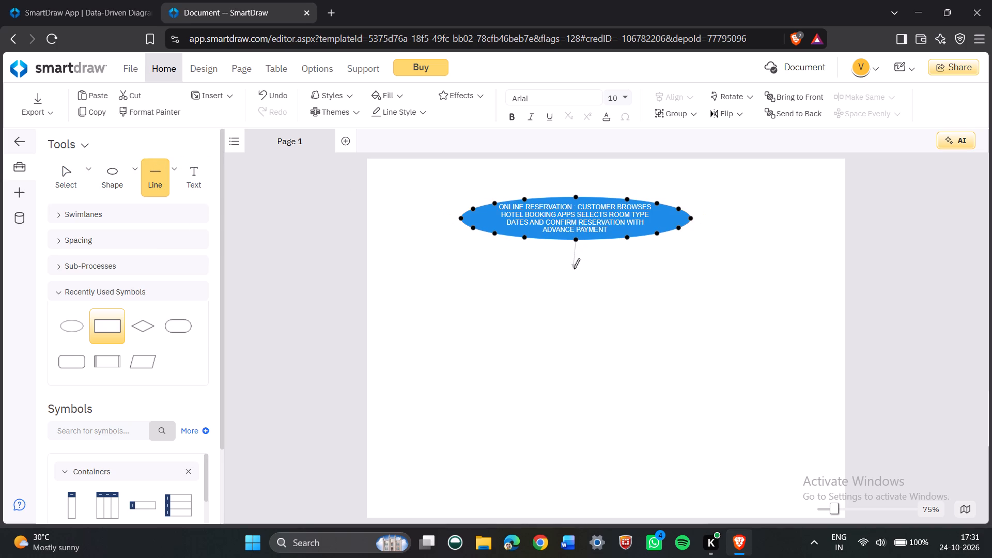
left_click_drag(574, 269, 576, 266)
left_click(575, 299)
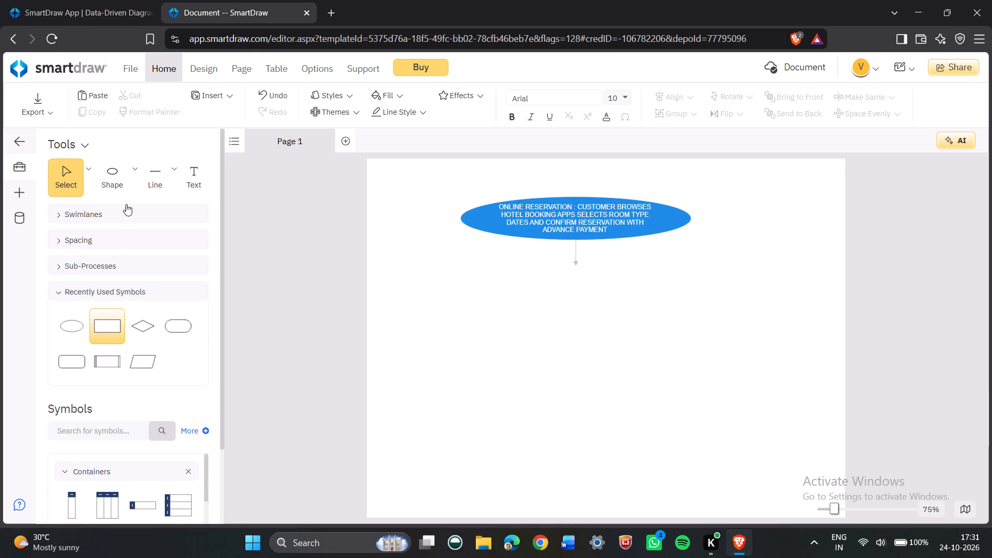
Place a second ellipse at the end of the connecting line and widen it to about the width of the online reservation ellipse.
left_click_drag(113, 183, 575, 278)
left_click_drag(577, 281, 579, 271)
left_click_drag(611, 274, 685, 274)
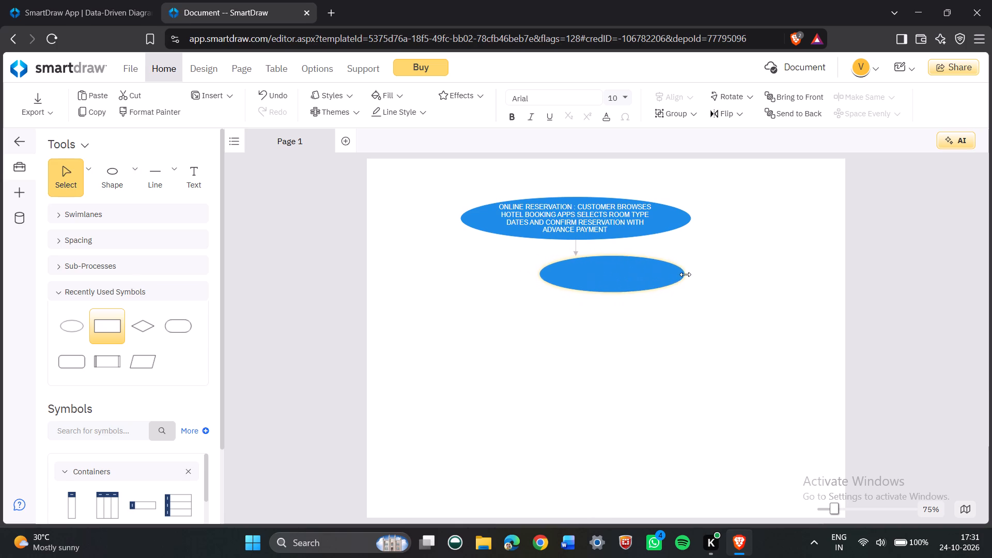
left_click_drag(685, 274, 691, 272)
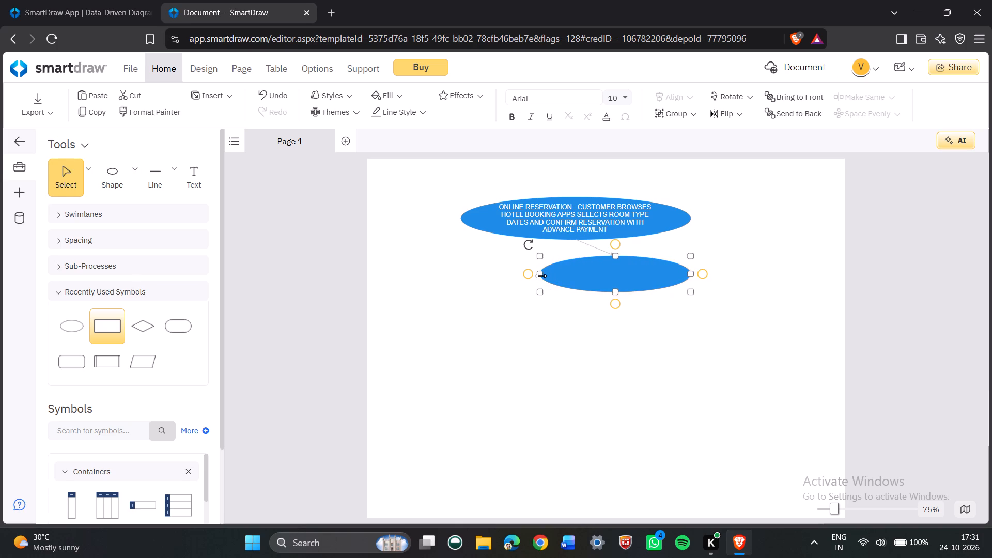
left_click_drag(541, 276, 464, 288)
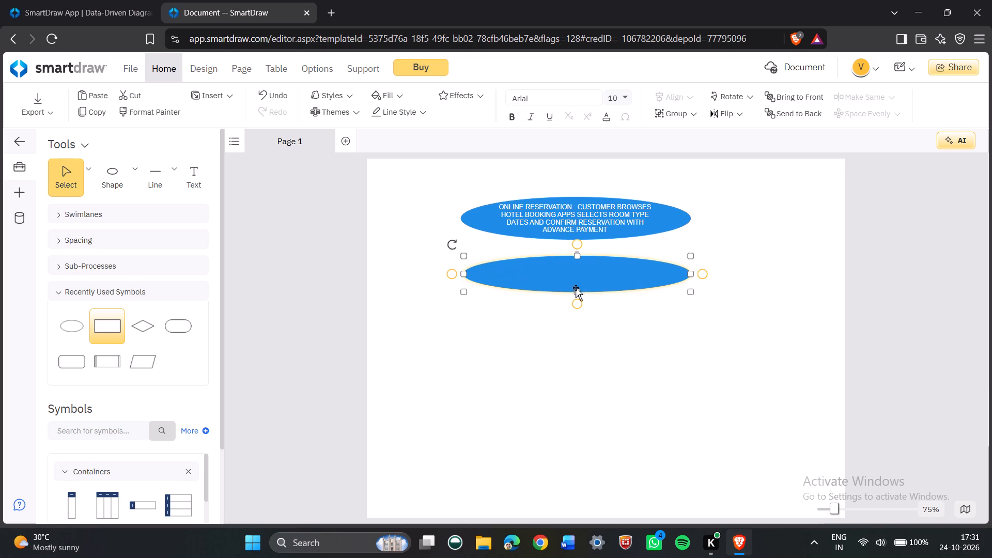
left_click_drag(576, 291, 576, 296)
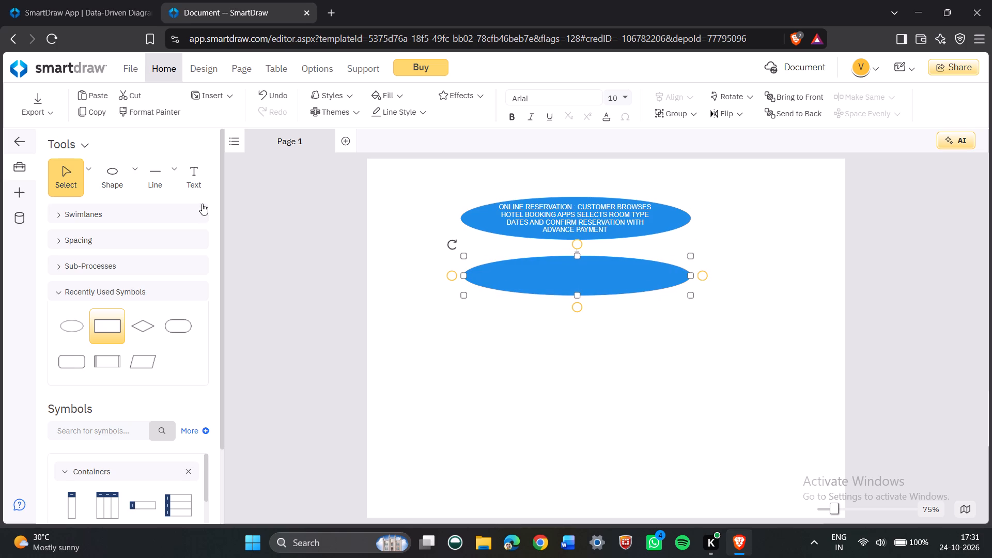
Label the second ellipse "BOOKING CONFIRMATION : HOTEL SYSTEM GENERATE A UNIQUE BOOKING ID AND DISPATCH CONFIRMATION DETAILS VIA EMAIL OR SMS TO THE GUEST".
left_click(201, 185)
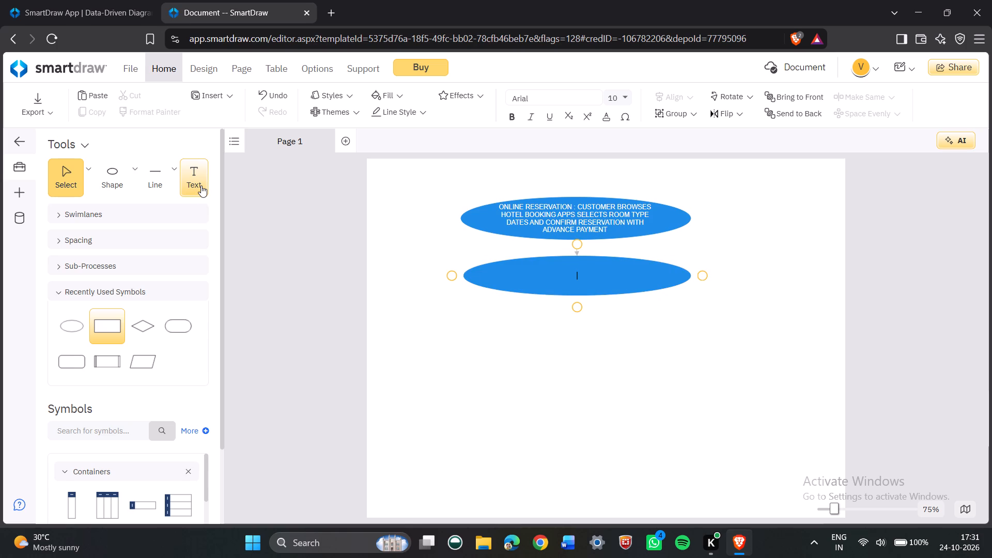
type("BOOK")
type("ING")
key("space")
type("CONFIR")
type("MATION")
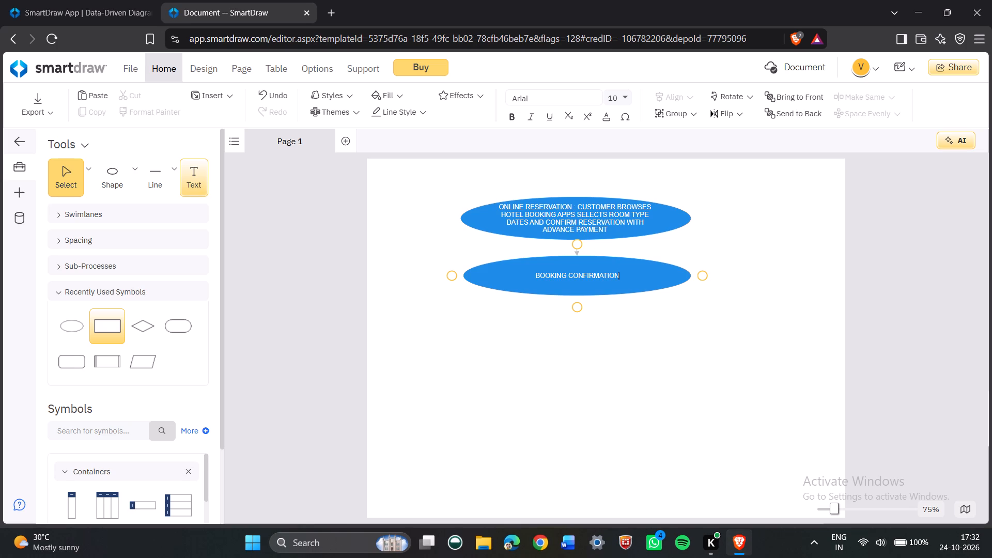
key("space")
type(":")
key("space")
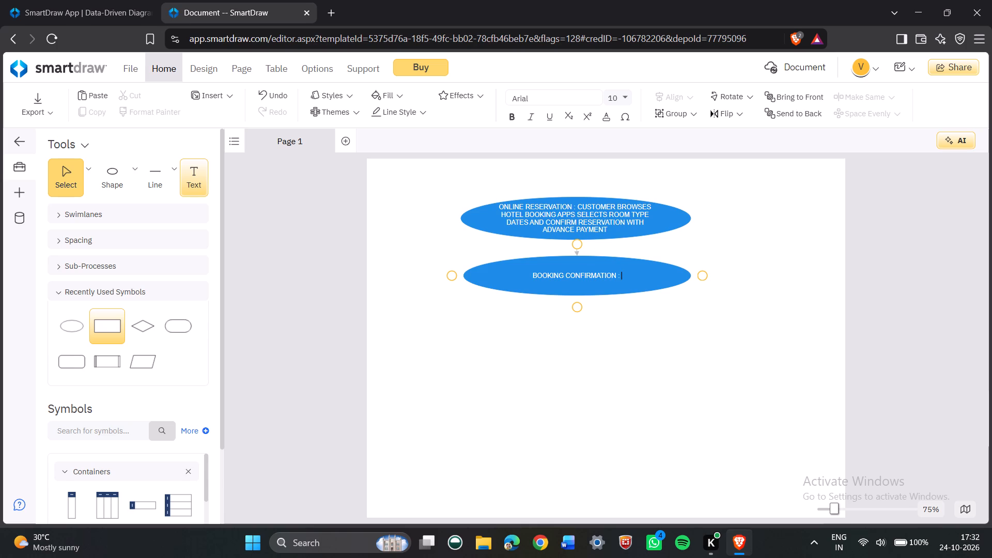
type("HOTEL")
key("space")
type("SYSY")
key("BackSpace")
type("TEM")
key("space")
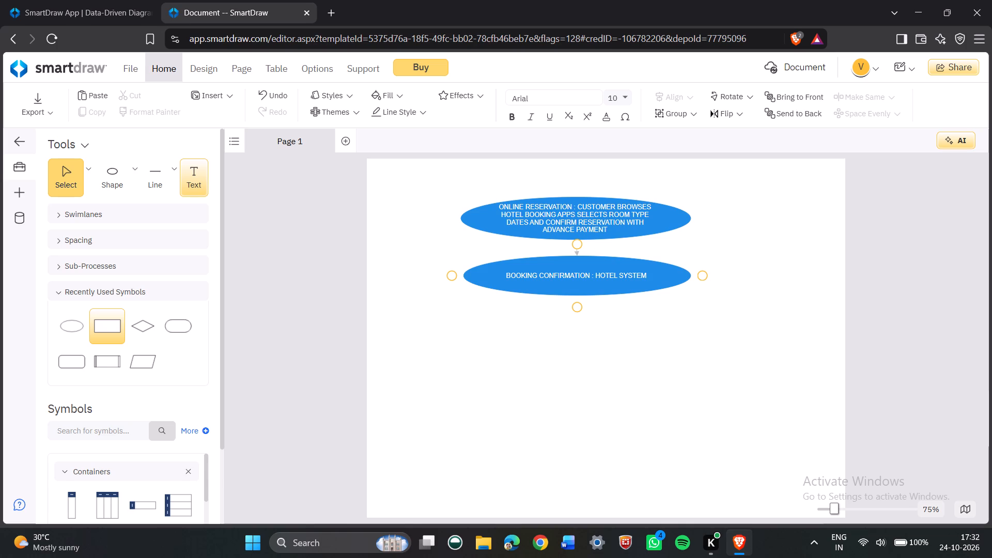
type("GENERATE")
key("space")
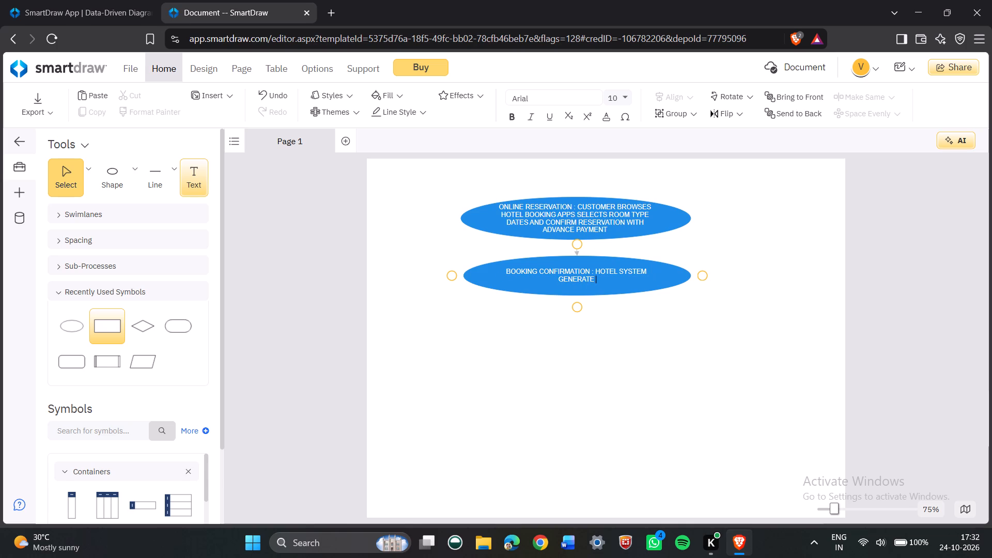
type("A")
key("space")
key("n")
key("BackSpace")
type("UNIQUE")
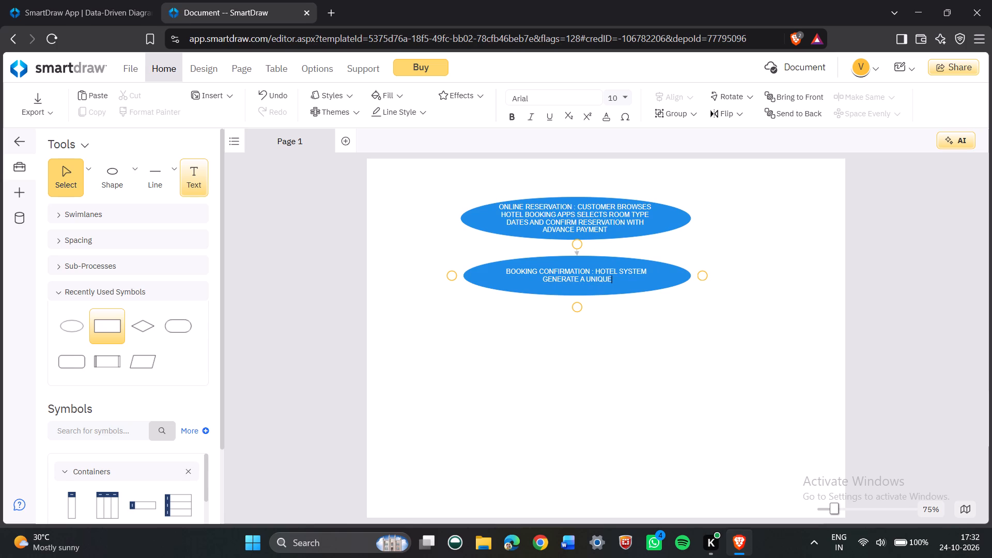
key("space")
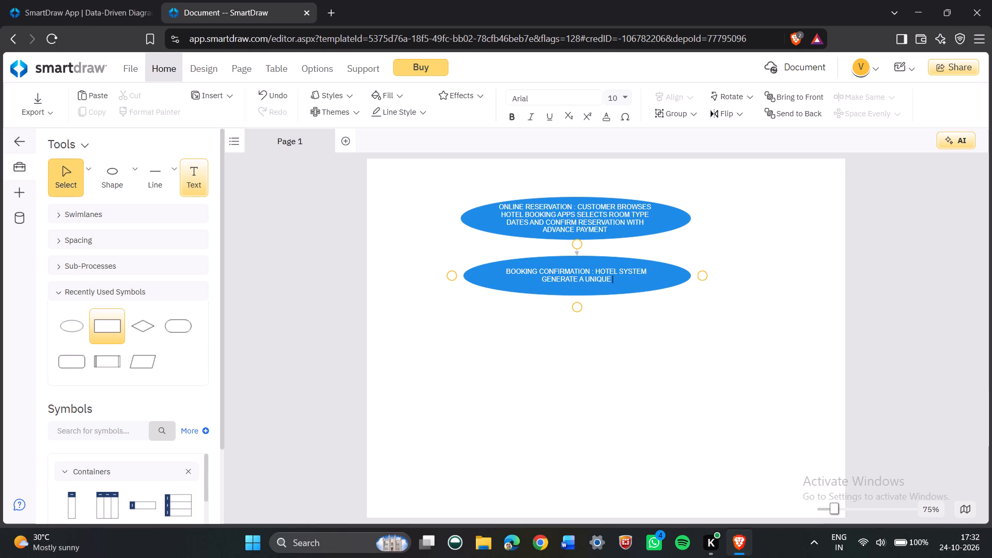
type("BOOKING ID")
key("space")
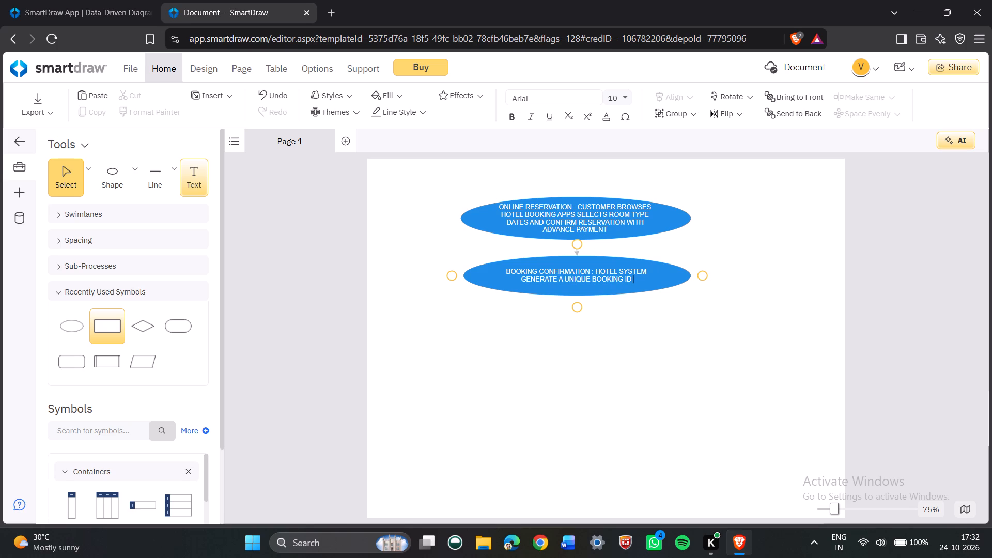
type("AND")
key("space")
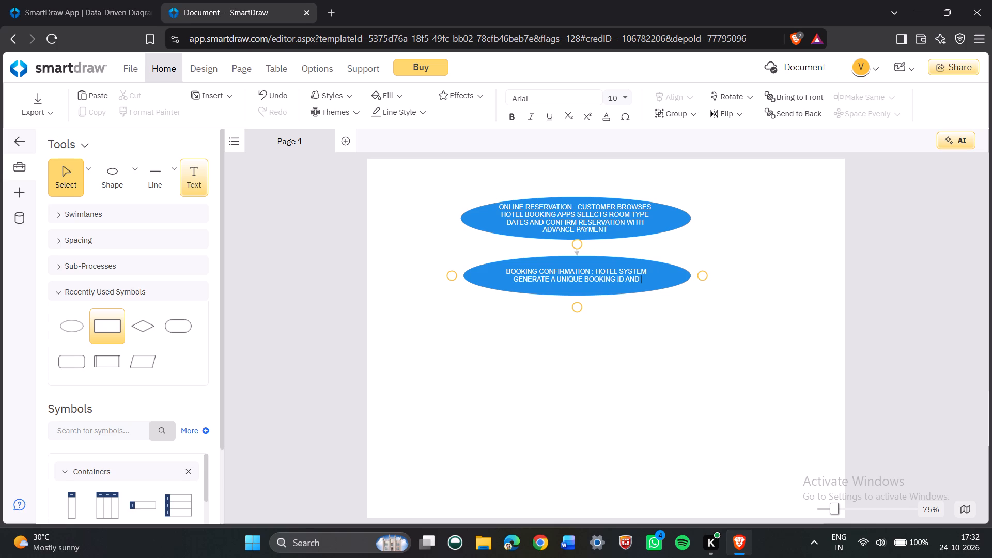
type("DS")
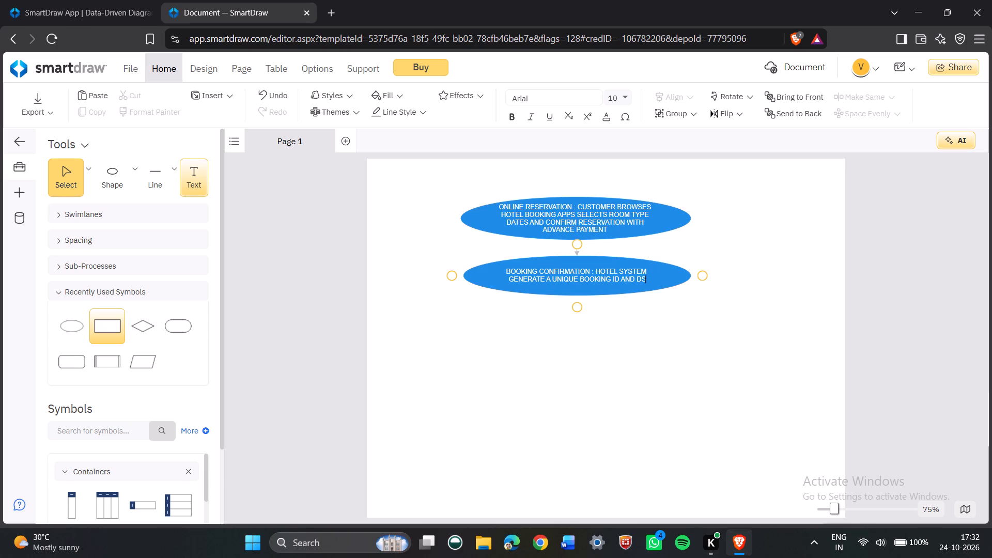
key("BackSpace")
type("ISPATCH")
key("space")
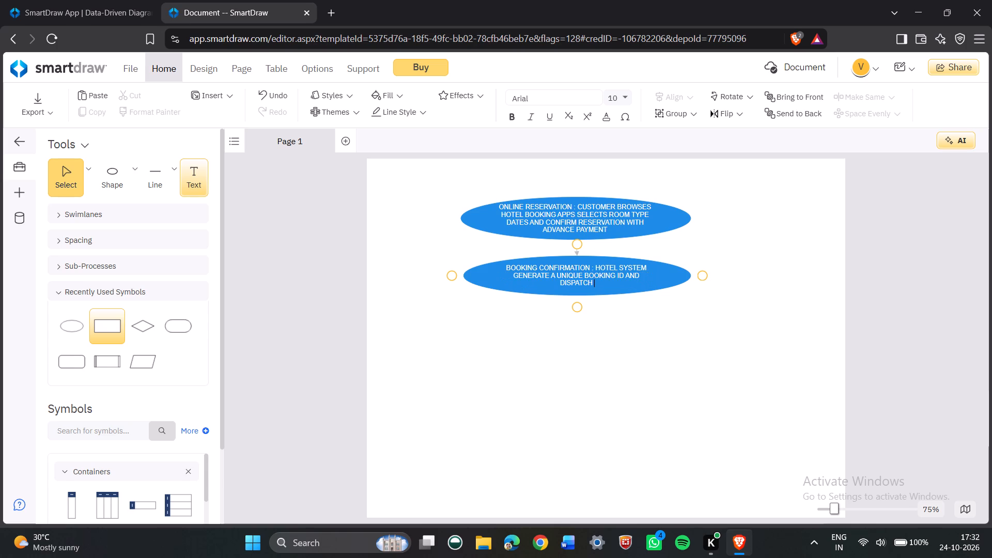
type("CONFI")
type("RM")
type("ATION")
key("space")
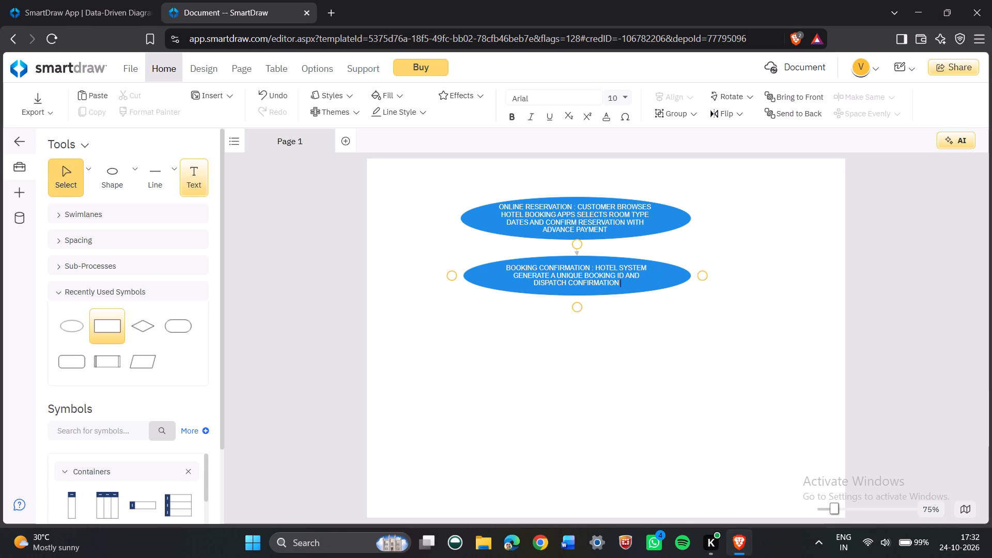
type("DETAIL")
key("space")
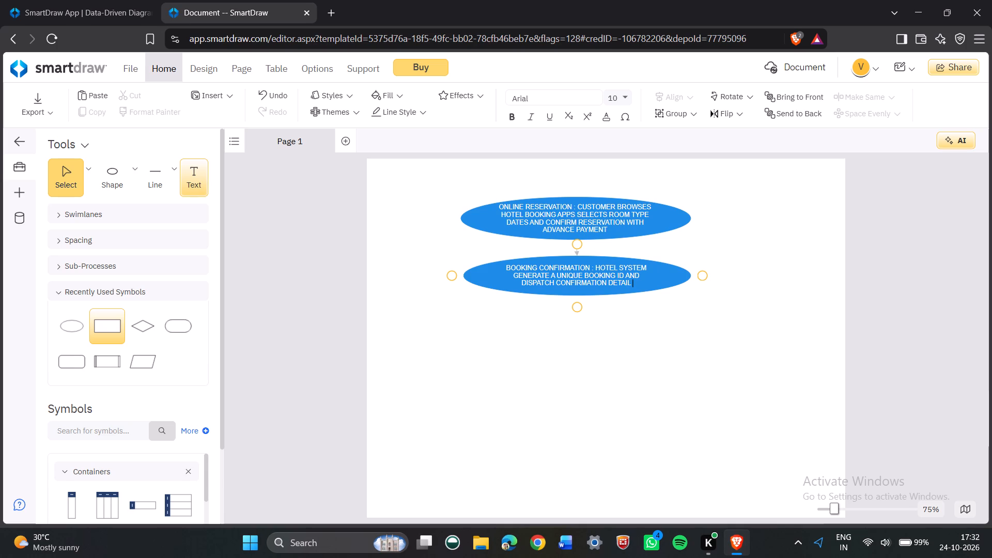
key("BackSpace")
type("S")
key("space")
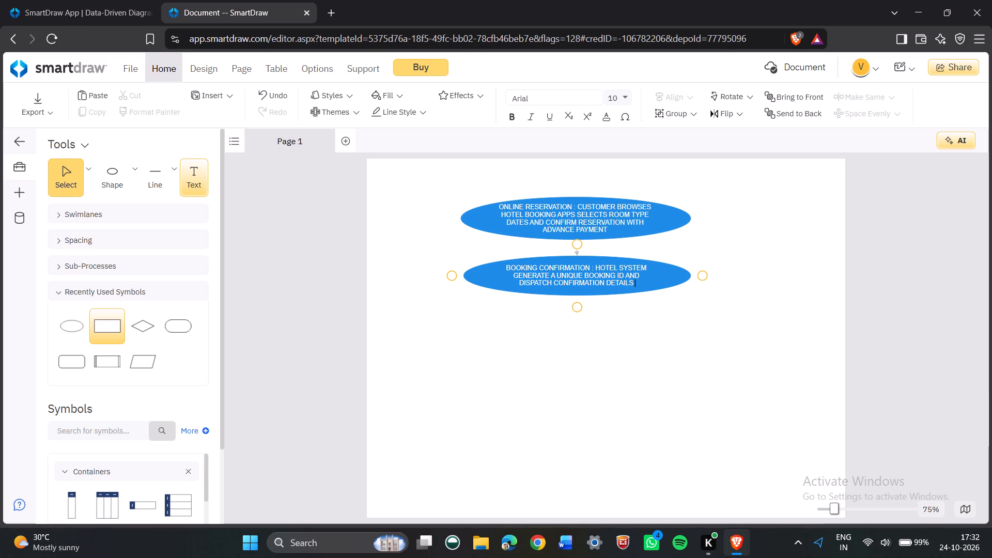
type("VIA")
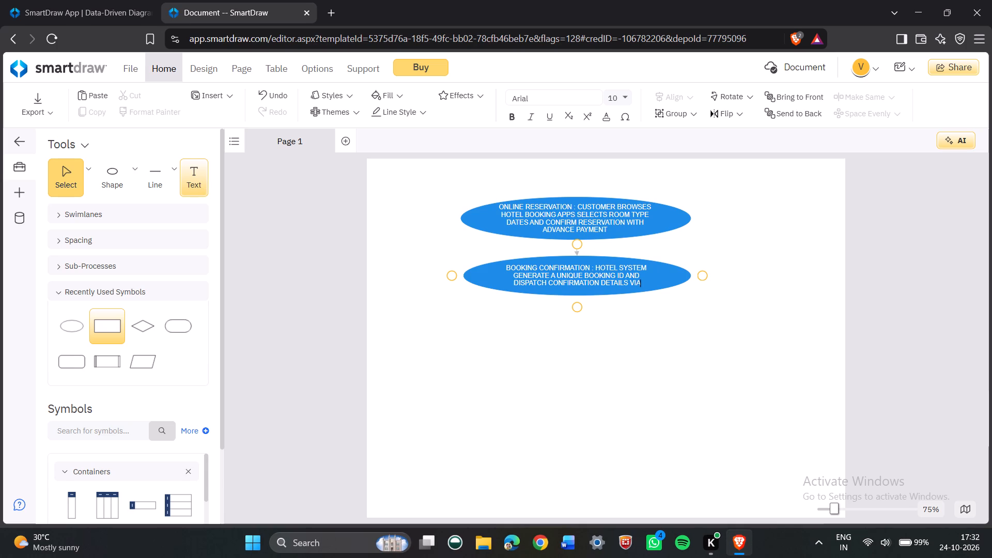
key("space")
type("EMAIL")
key("space")
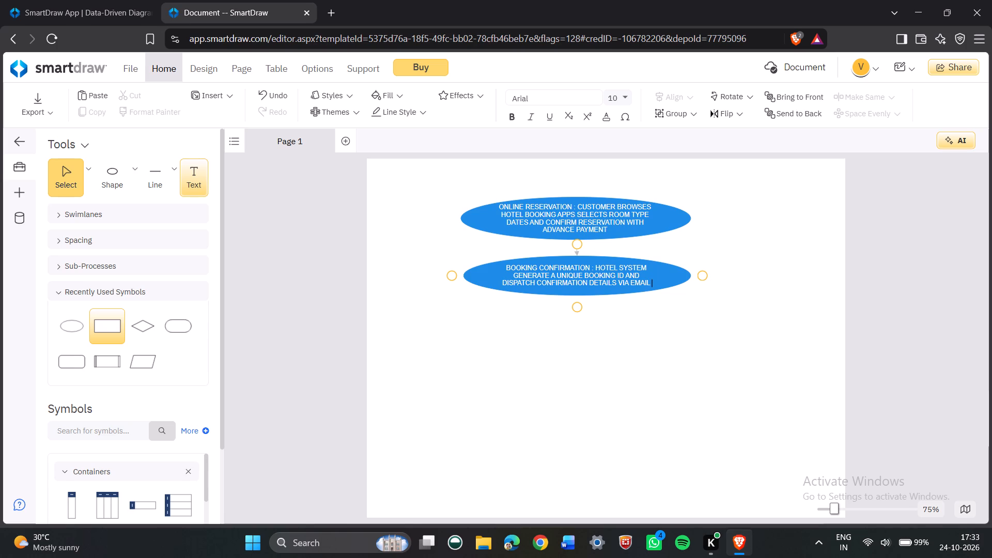
type("OR SMS")
key("space")
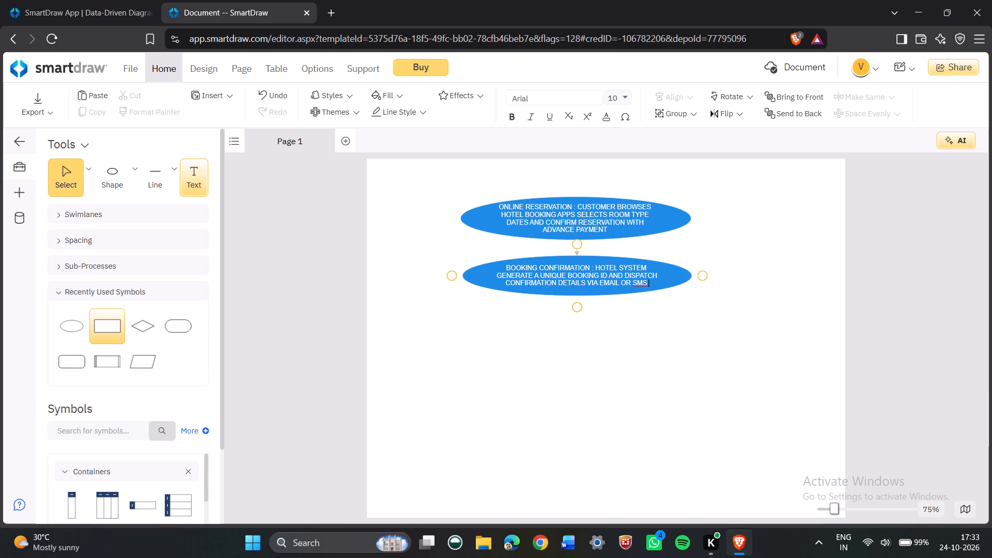
type("THE")
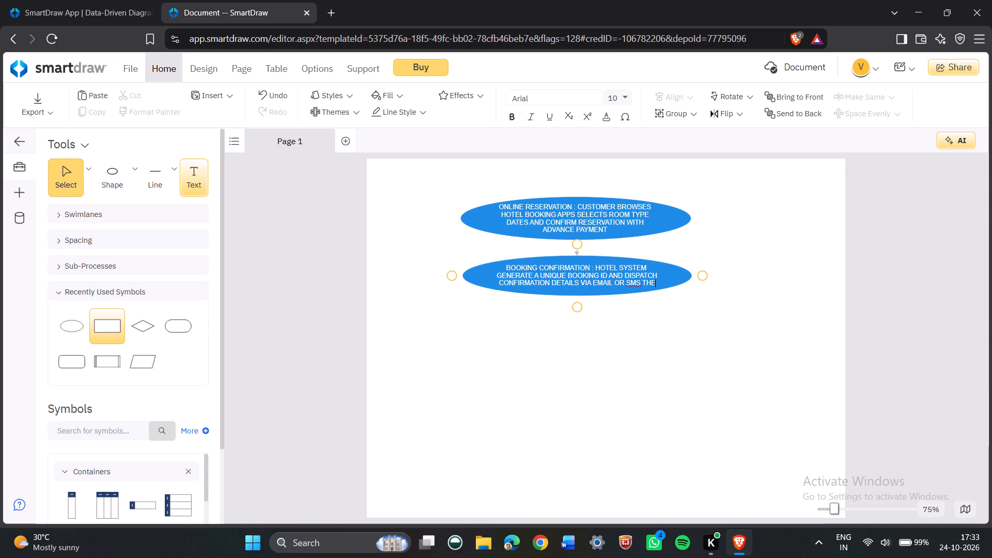
key("BackSpace")
key("BackSpace")
key("BackSpace")
type("TO THE")
key("space")
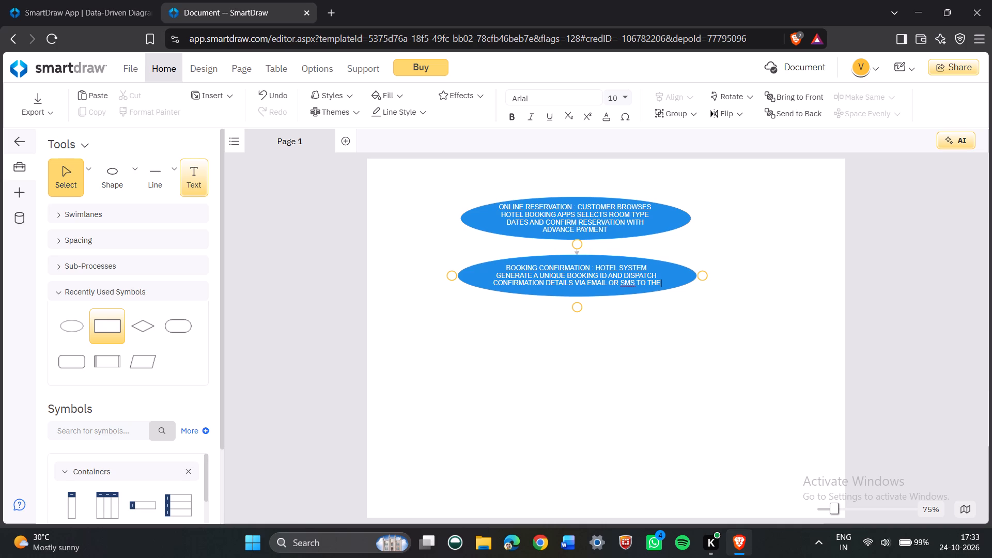
type("GUEST")
key("space")
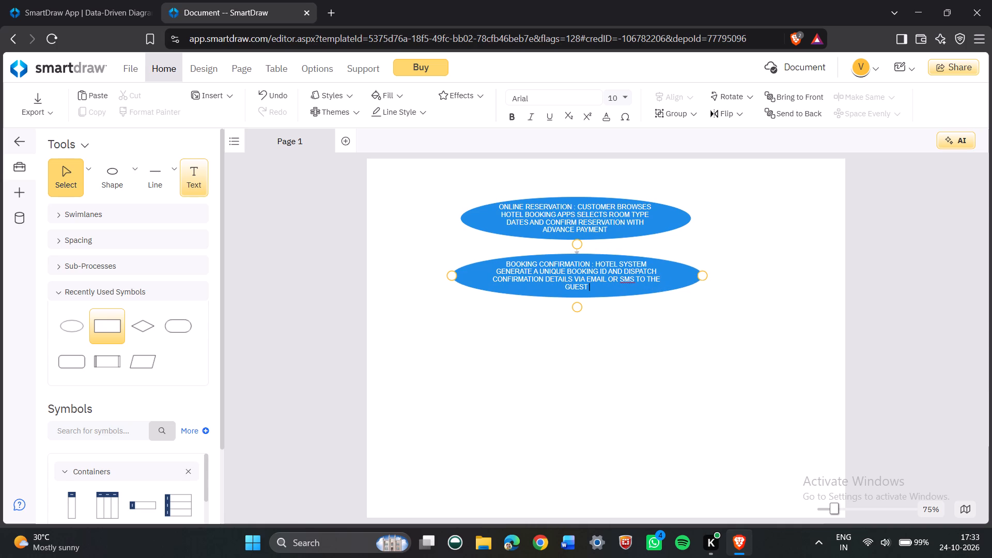
left_click_drag(523, 374, 537, 382)
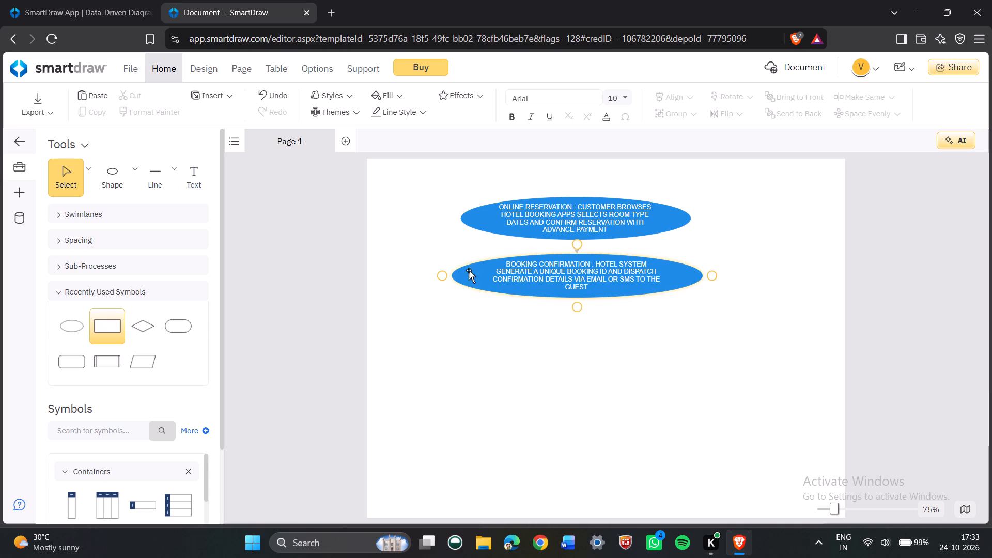
Narrow the booking confirmation ellipse from both sides to align with the online reservation ellipse, and slightly reduce its height.
left_click(469, 270)
left_click_drag(451, 276, 460, 282)
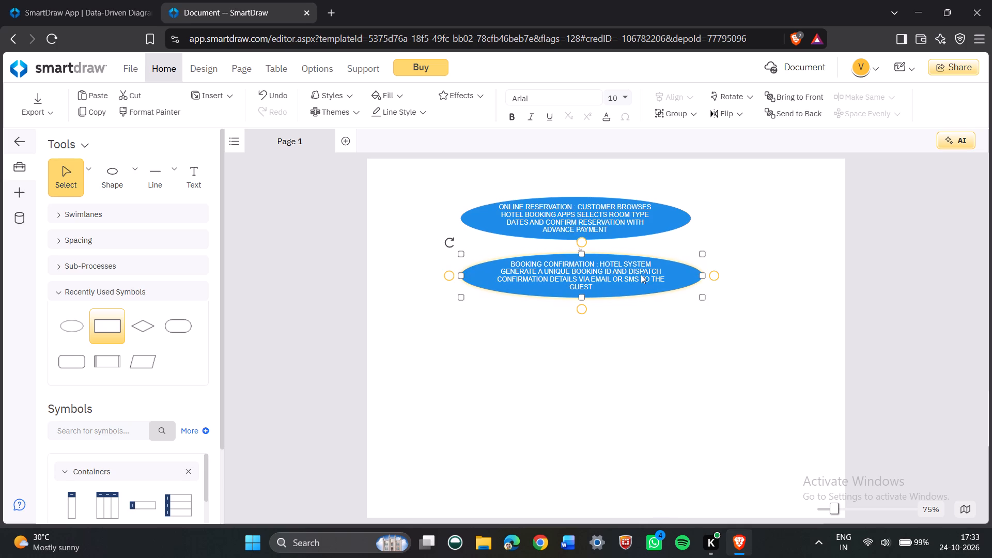
left_click_drag(701, 278, 690, 278)
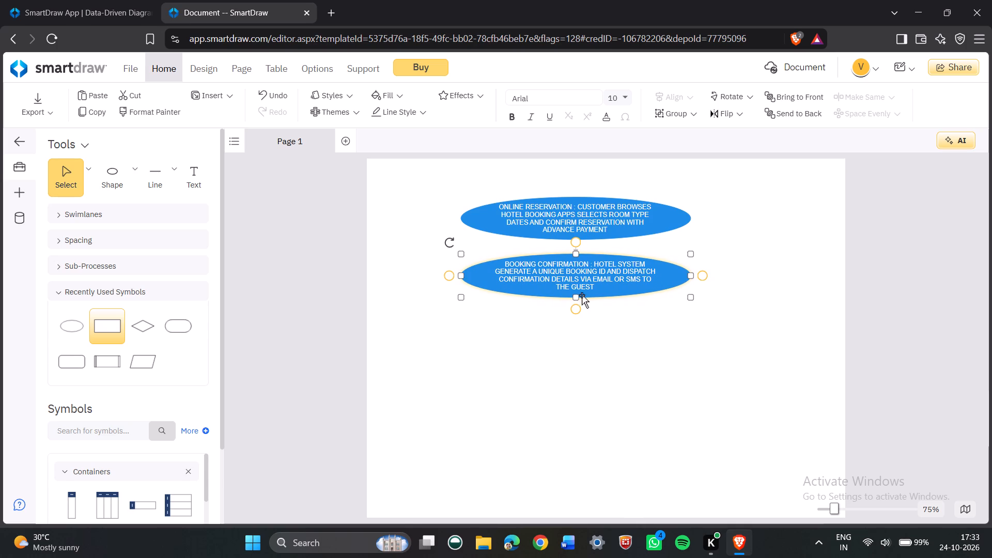
left_click_drag(575, 297, 575, 288)
left_click(587, 412)
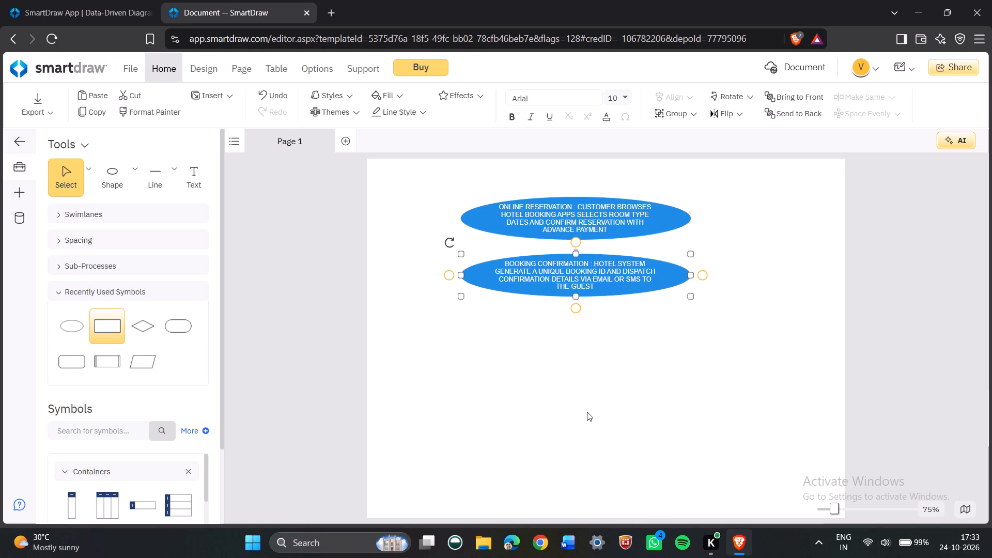
Draw a Shape Connector from the bottom of the booking confirmation ellipse, running down and bending left to an open end.
left_click(175, 180)
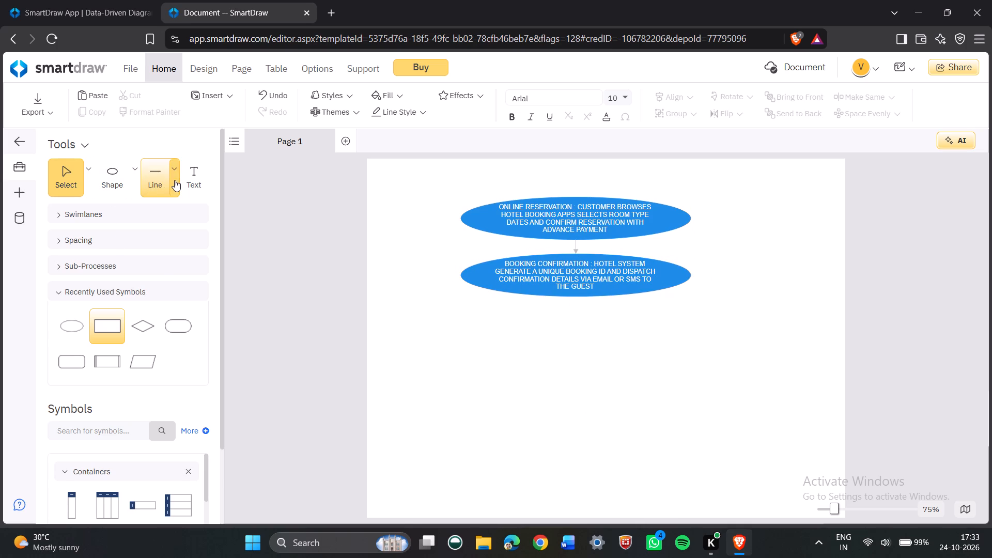
left_click(206, 259)
left_click_drag(579, 293, 582, 341)
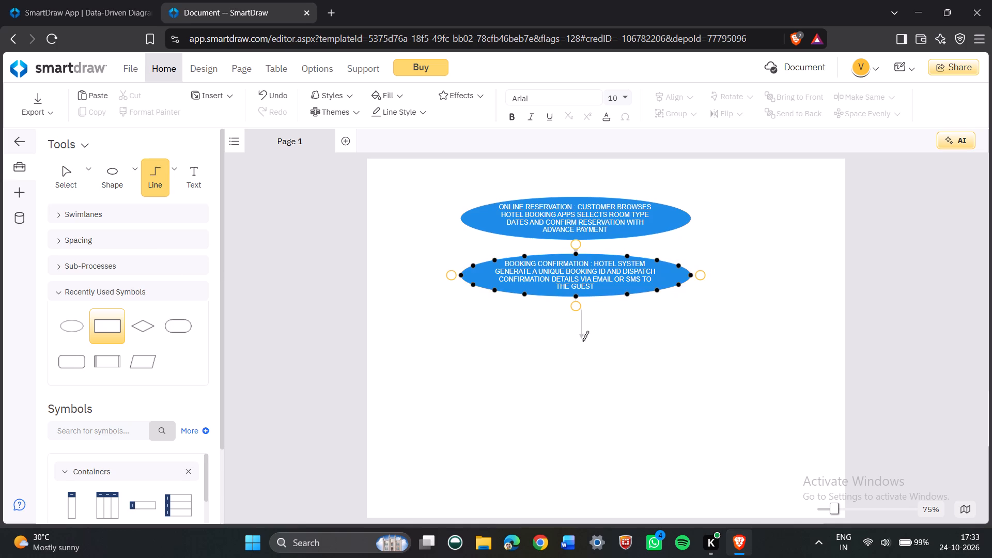
left_click_drag(582, 341, 490, 415)
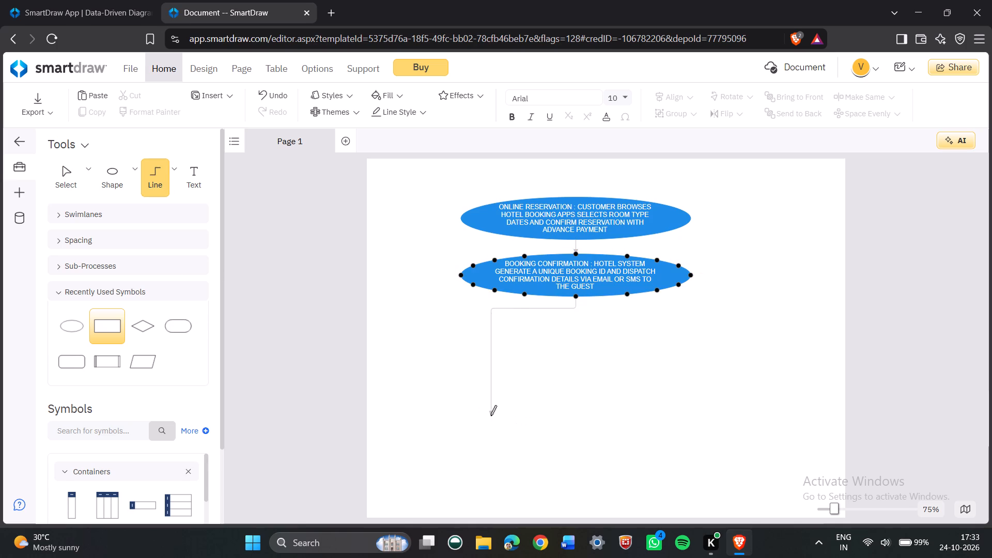
left_click_drag(490, 415, 445, 413)
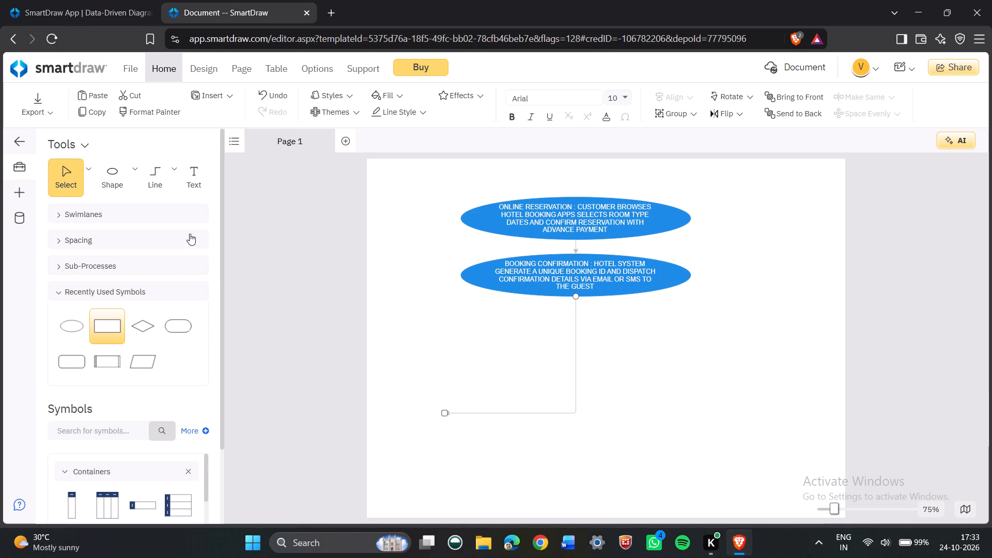
Place a rectangle at the open end of the connector from the booking confirmation ellipse.
left_click(138, 182)
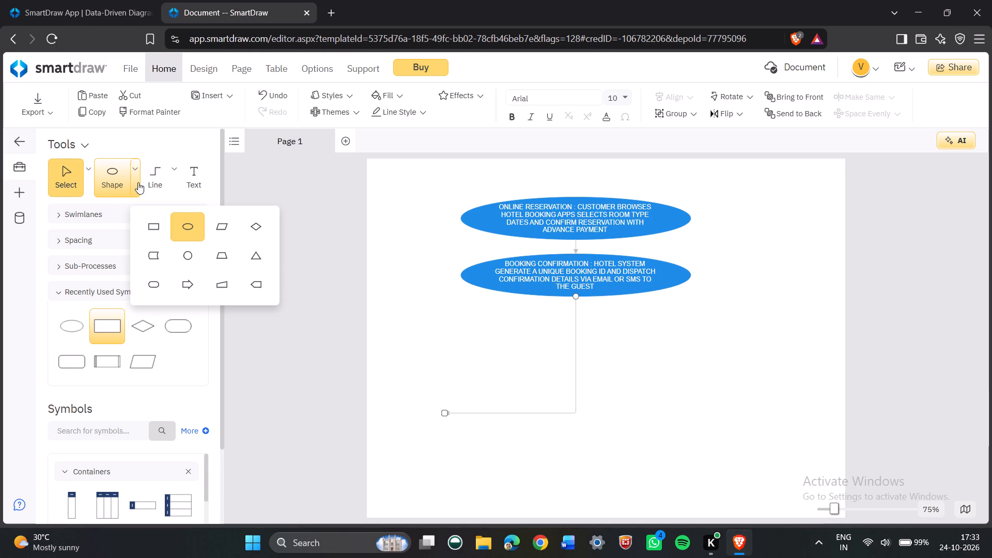
left_click(135, 227)
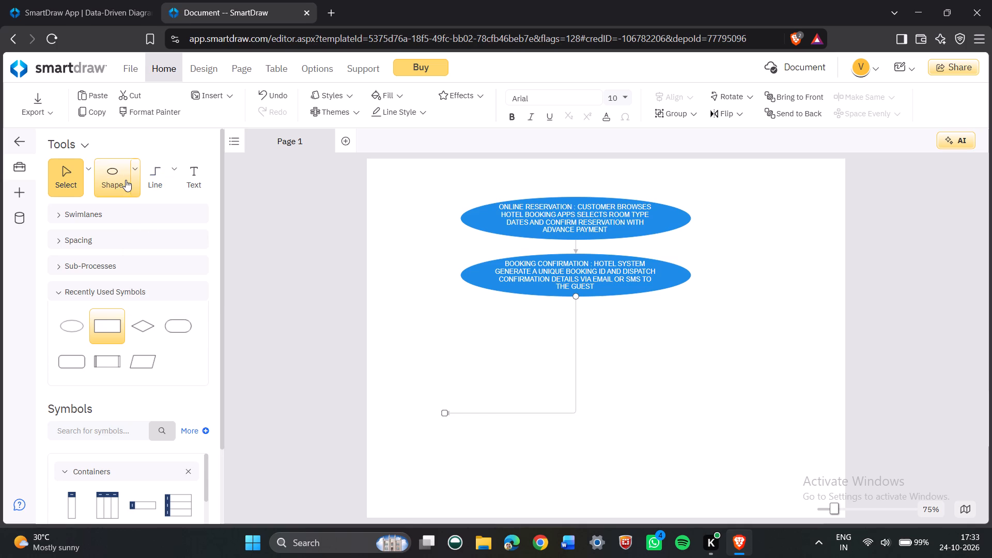
left_click(126, 178)
left_click(135, 182)
left_click_drag(154, 223, 148, 219)
left_click_drag(97, 166, 126, 179)
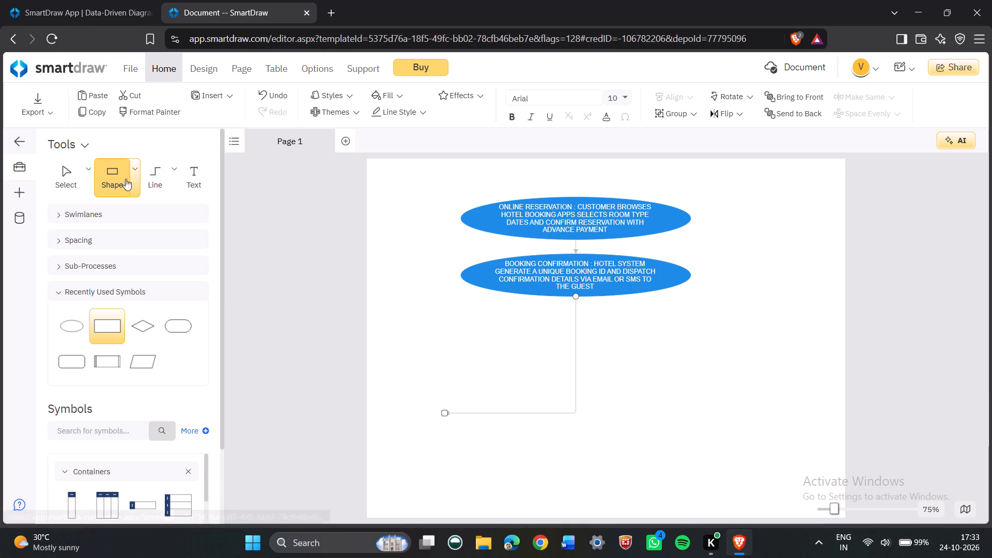
left_click_drag(126, 179, 412, 414)
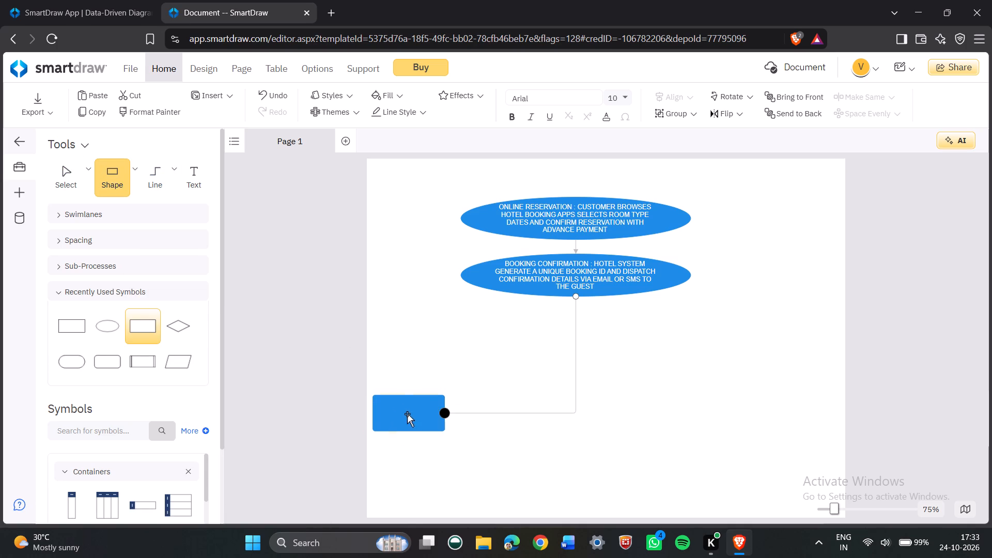
Shift the new rectangle right toward the connector's vertical run, and enlarge it upward and leftward to make room for text.
left_click_drag(409, 418, 476, 418)
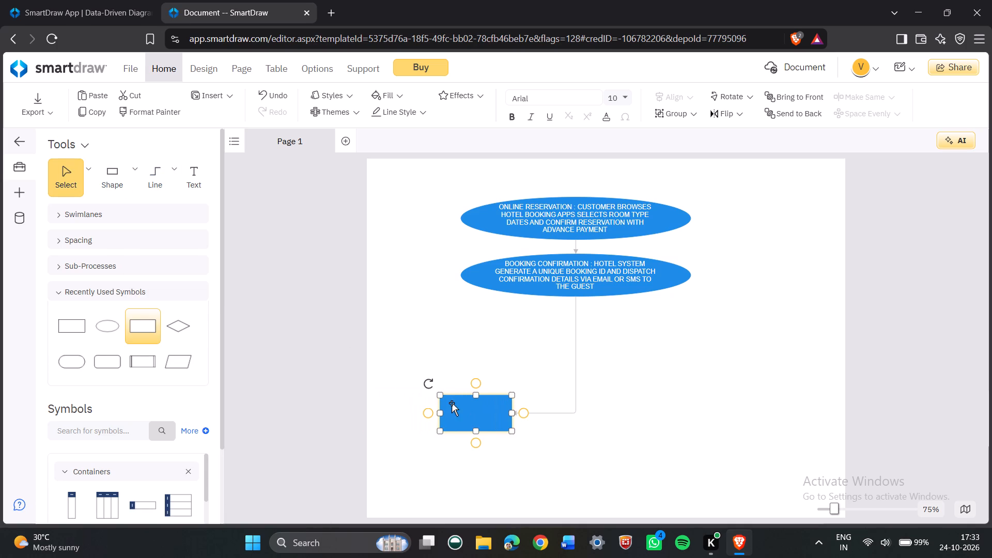
left_click_drag(475, 397, 473, 370)
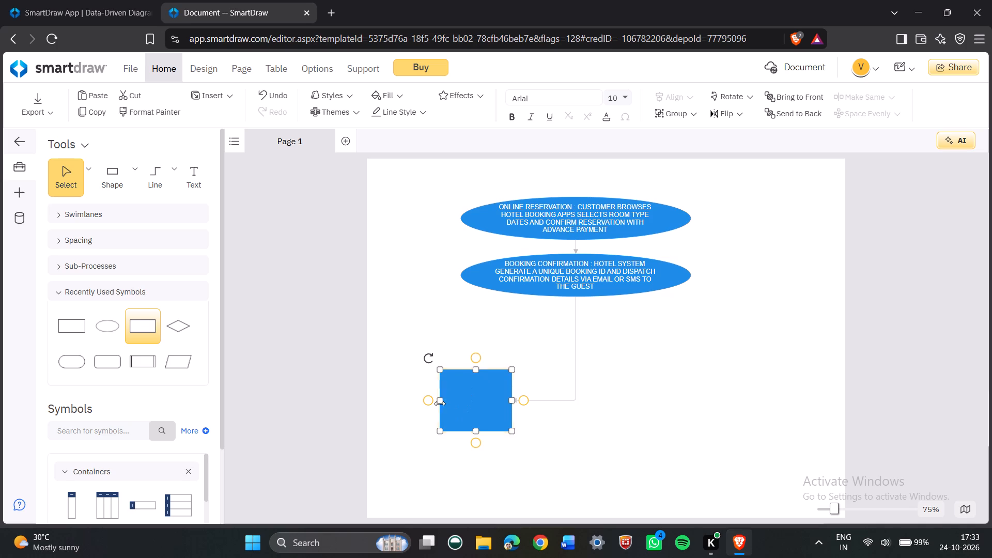
left_click_drag(439, 404, 399, 406)
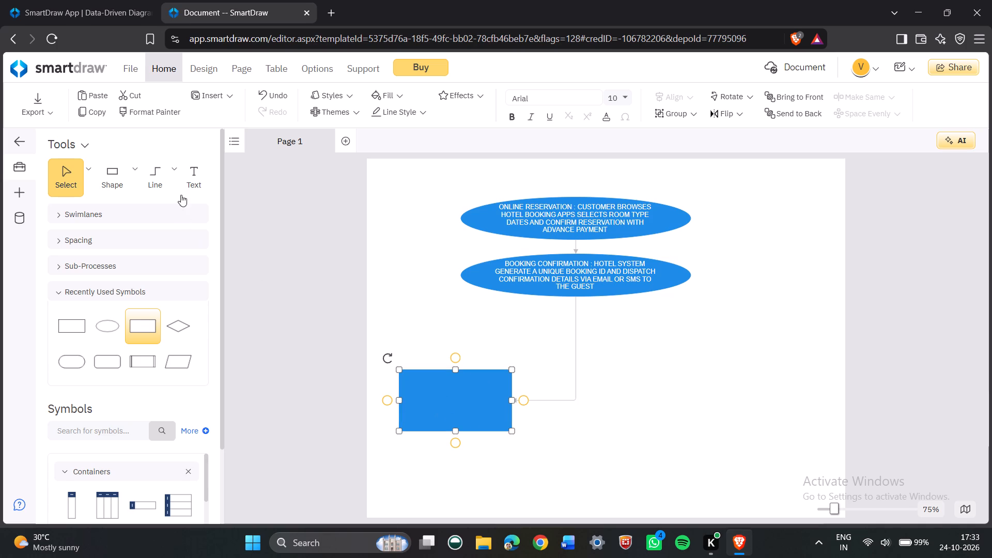
Label the rectangle "GUEST ARRIVAL : GUEST ARRIVES AT THE HOTEL FRONT DESK RECEPTION COUNTER ALONG WITH LUGGAGE FOR CHECKING INTO THE BOOKED ROOM".
left_click(188, 182)
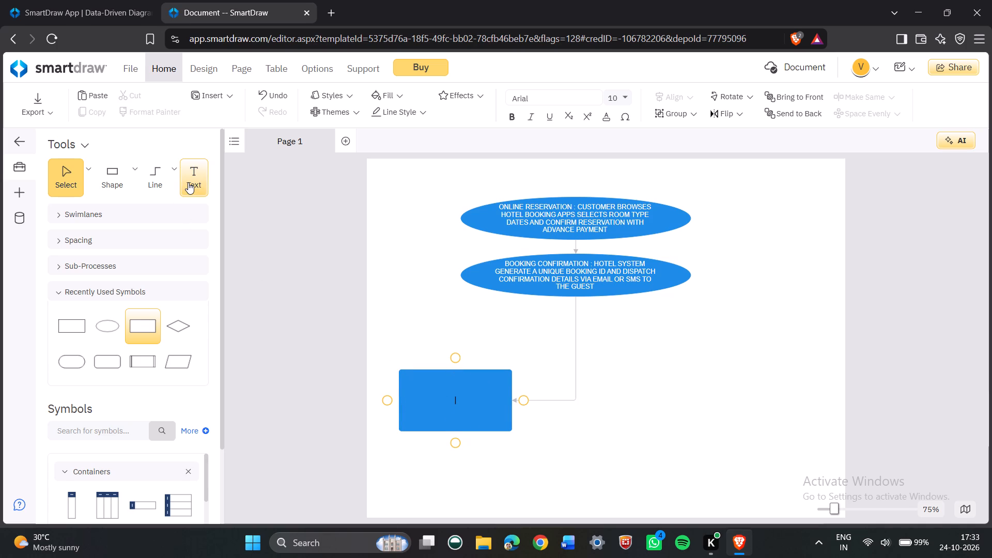
key("c")
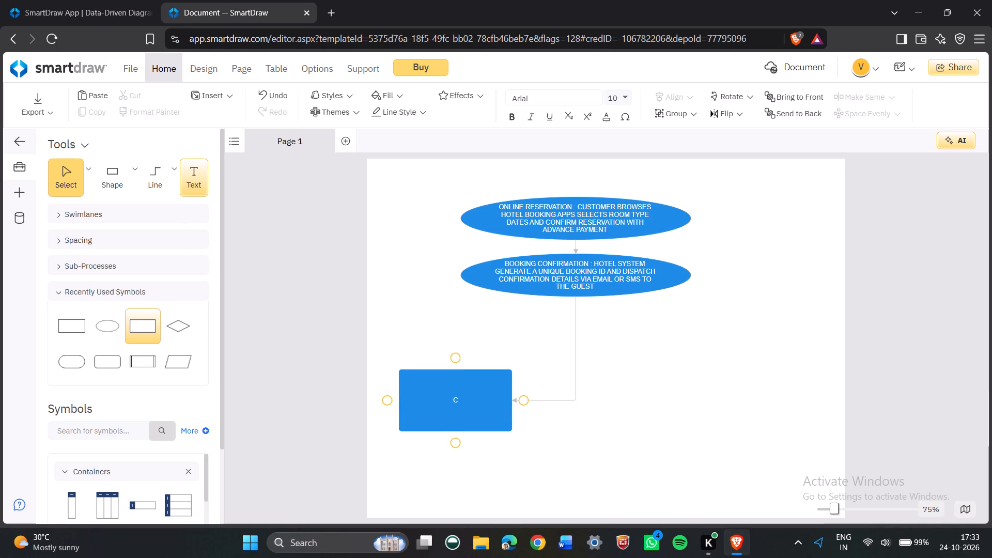
key("BackSpace")
type("GUEST")
key("space")
type("ARRI")
type("VAL")
key("space")
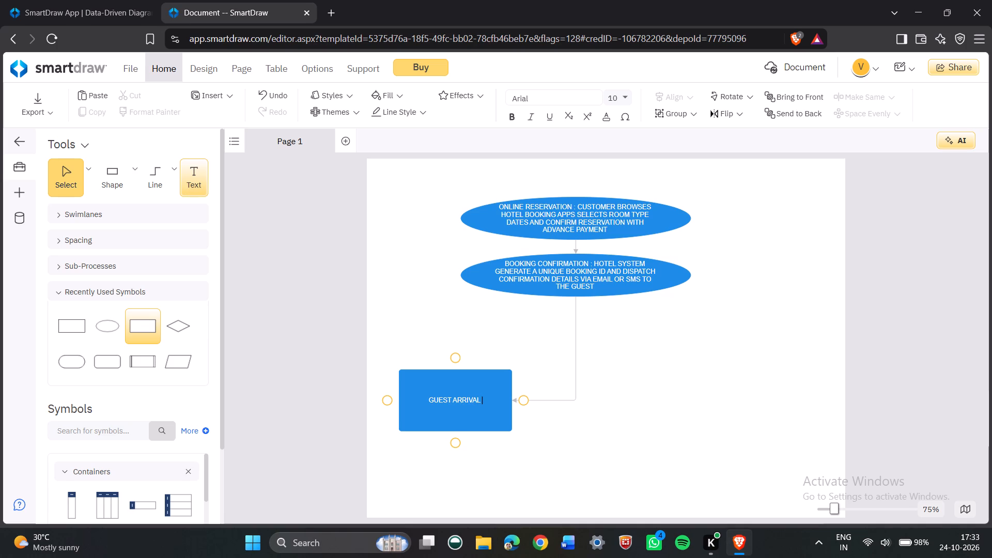
type(":")
key("space")
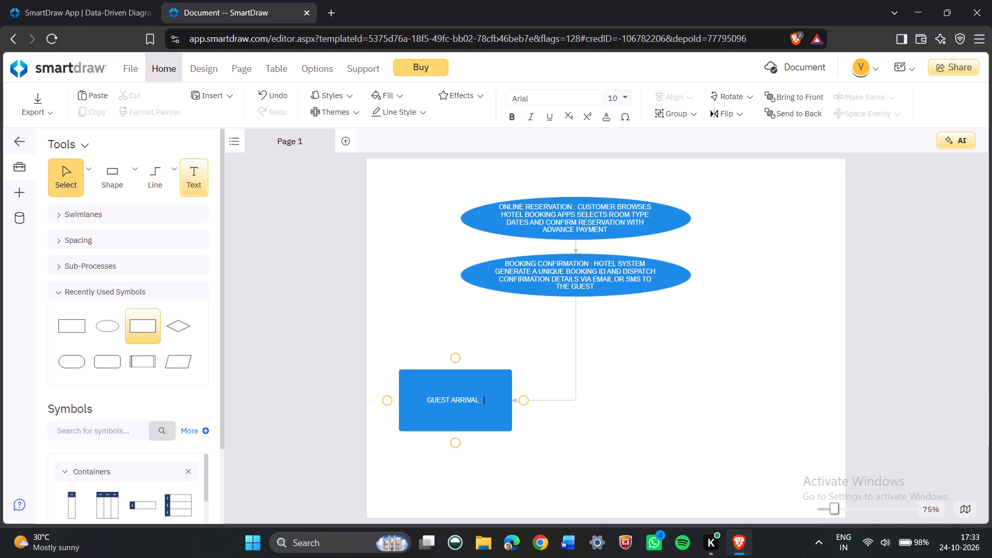
key("c")
key("BackSpace")
type("GUEST")
key("space")
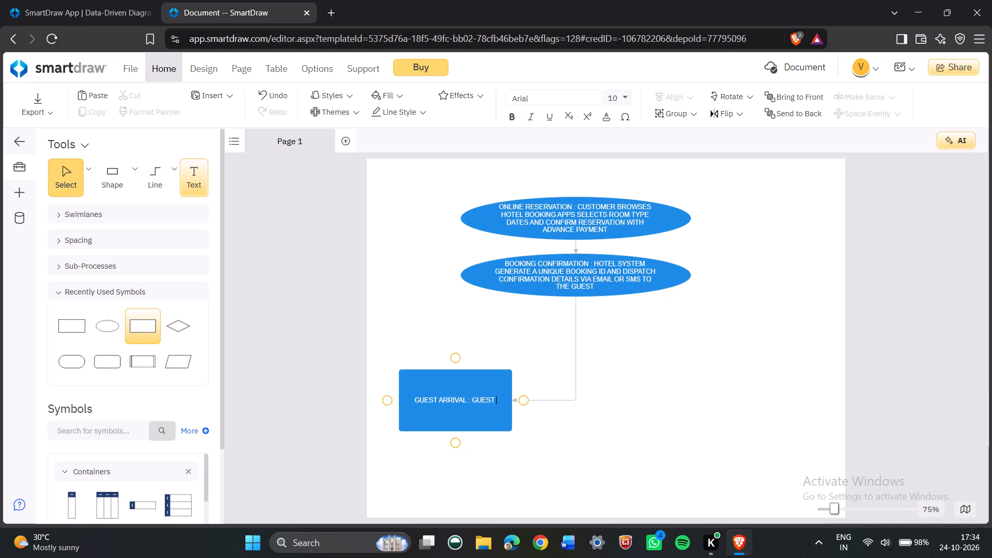
type("ARRIVES")
key("space")
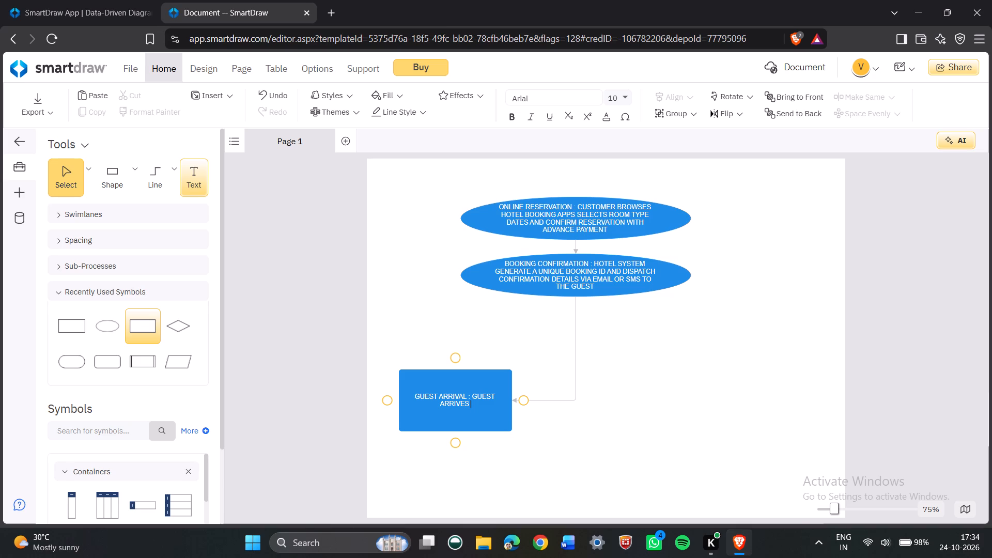
type("AT THE")
key("space")
type("HOTEL")
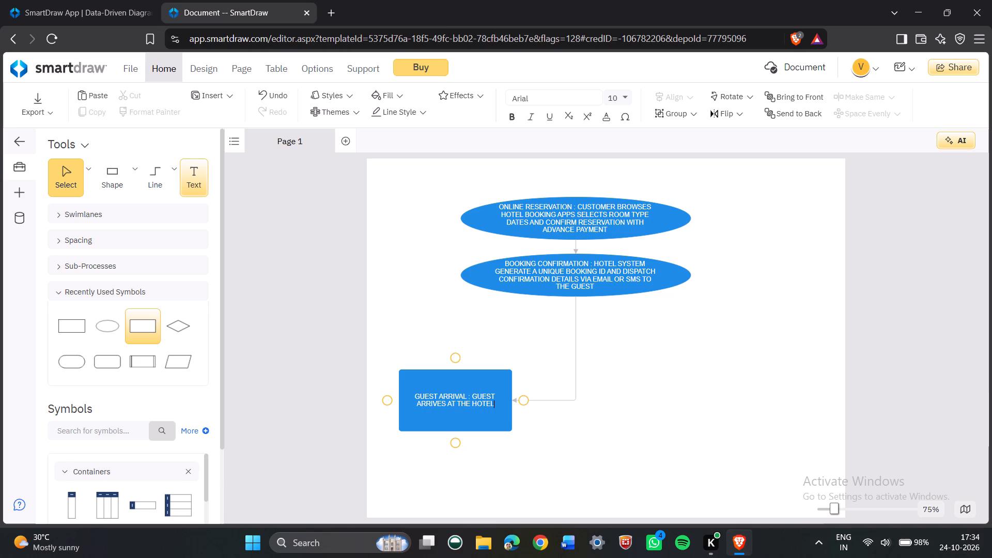
key("space")
type("FRONT")
key("space")
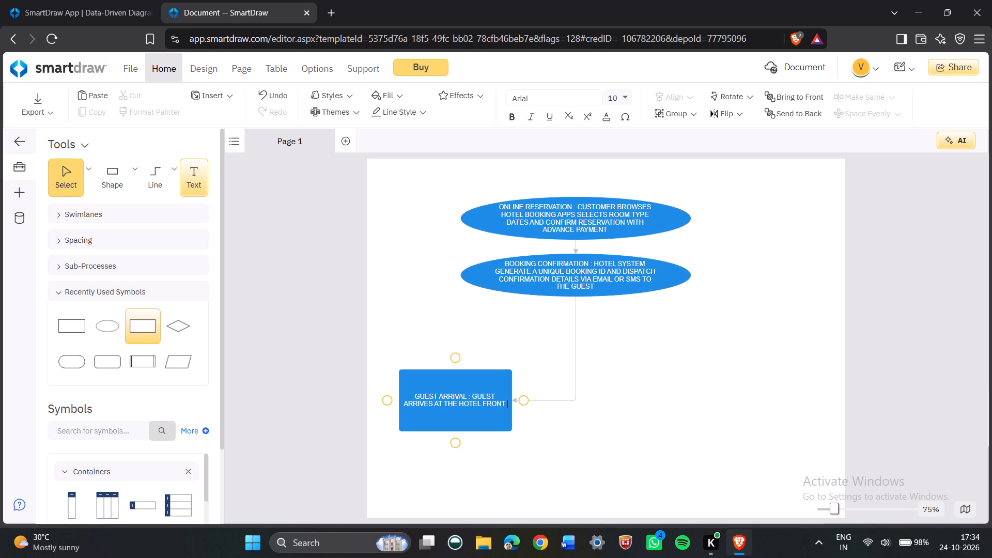
type("DESK RE")
type("CEP")
type("TION")
key("space")
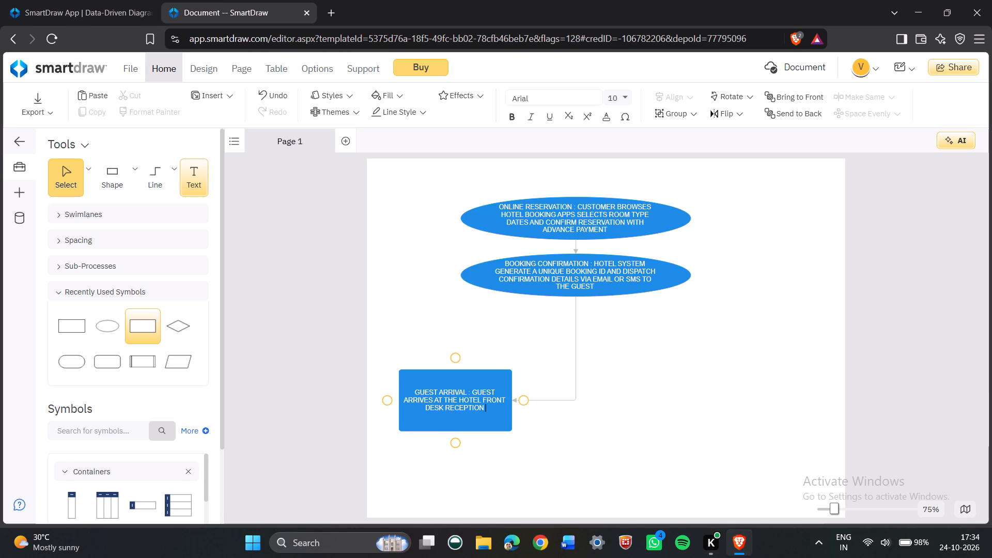
type("COUNTER")
key("space")
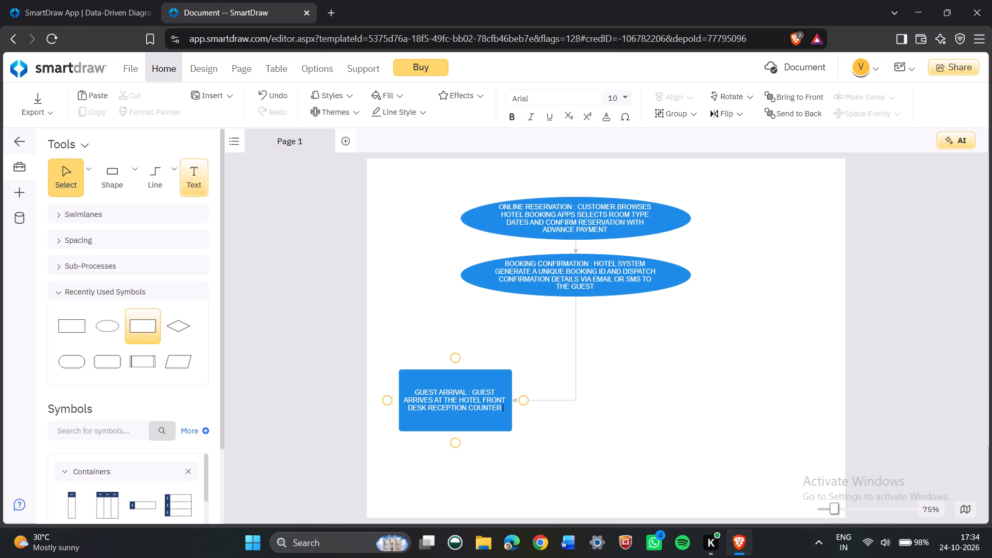
type("ALONG")
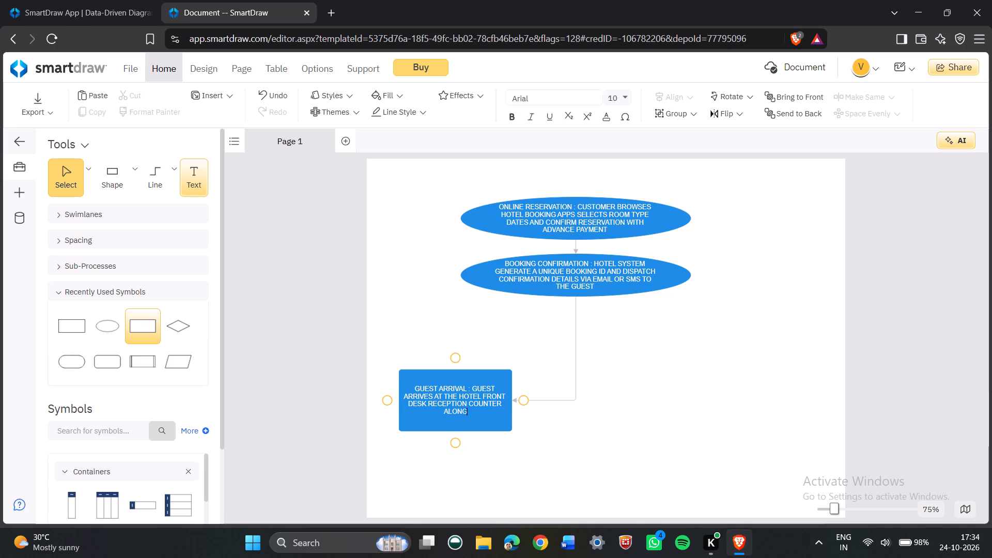
key("space")
type("WITH")
key("space")
type("LUGGAGE")
key("space")
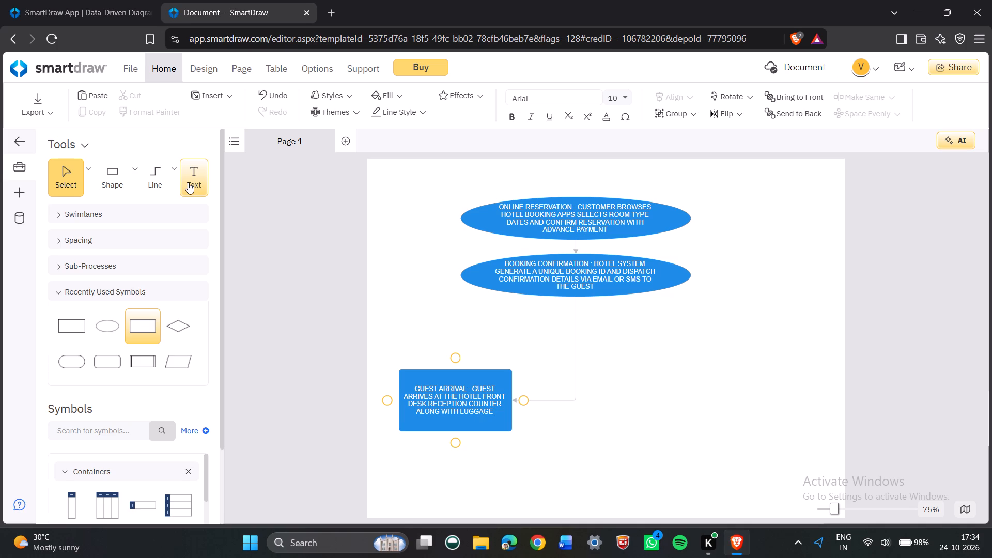
type("FOR")
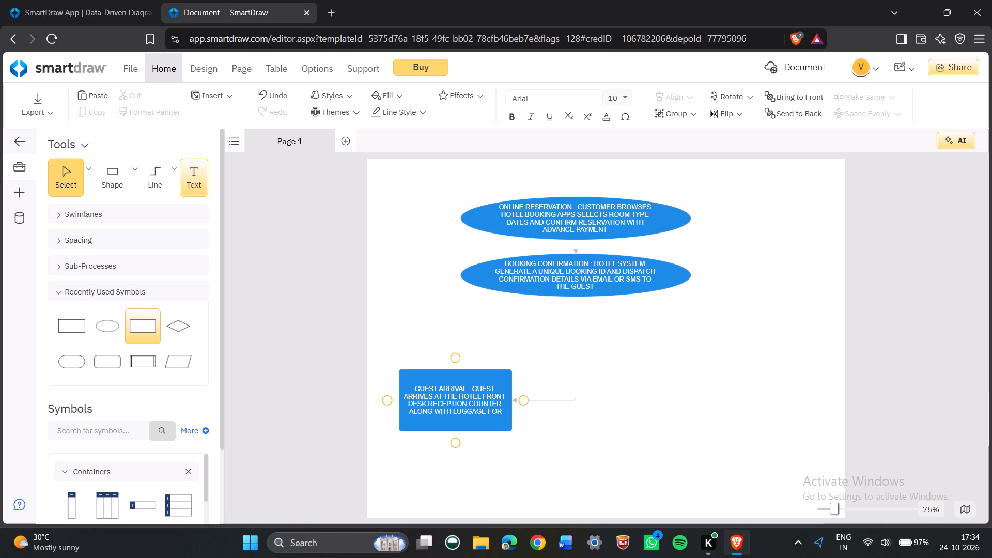
key("space")
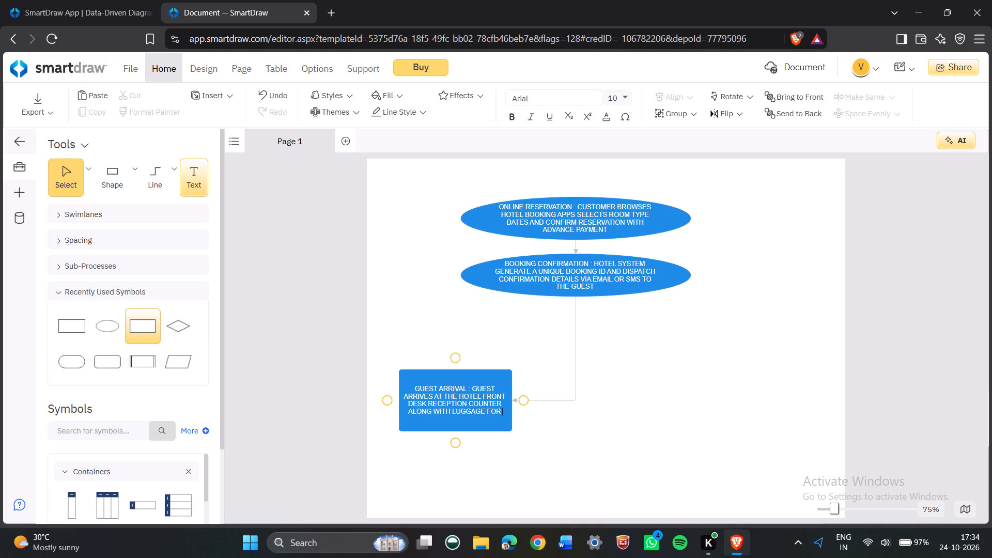
type("CHECKING")
key("space")
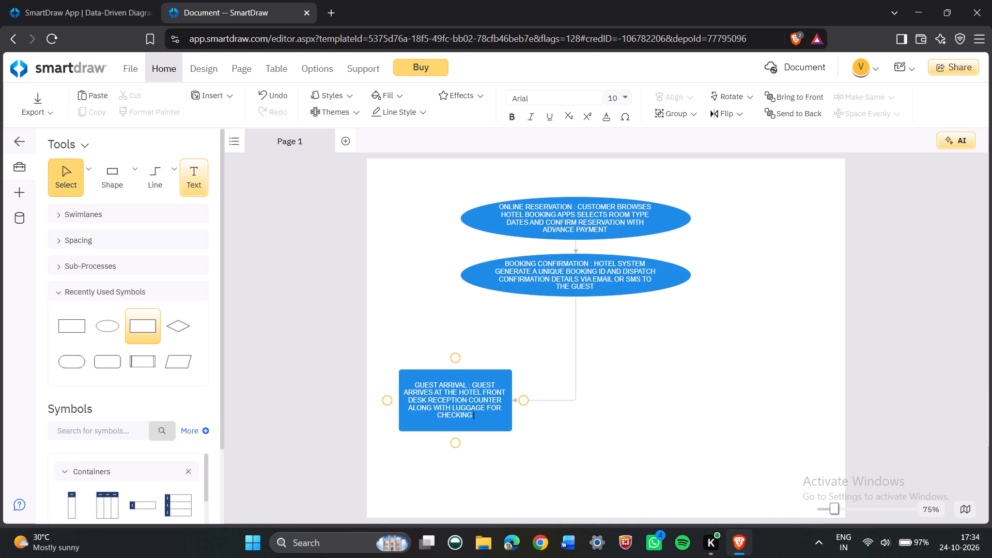
type("INTO THW ==")
key("BackSpace")
key("BackSpace")
key("BackSpace")
key("BackSpace")
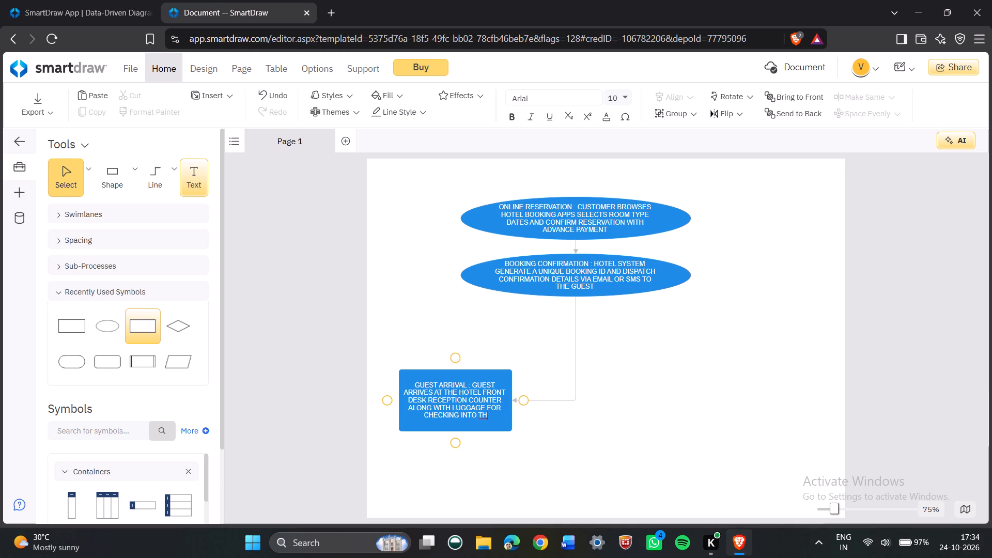
type("E")
key("space")
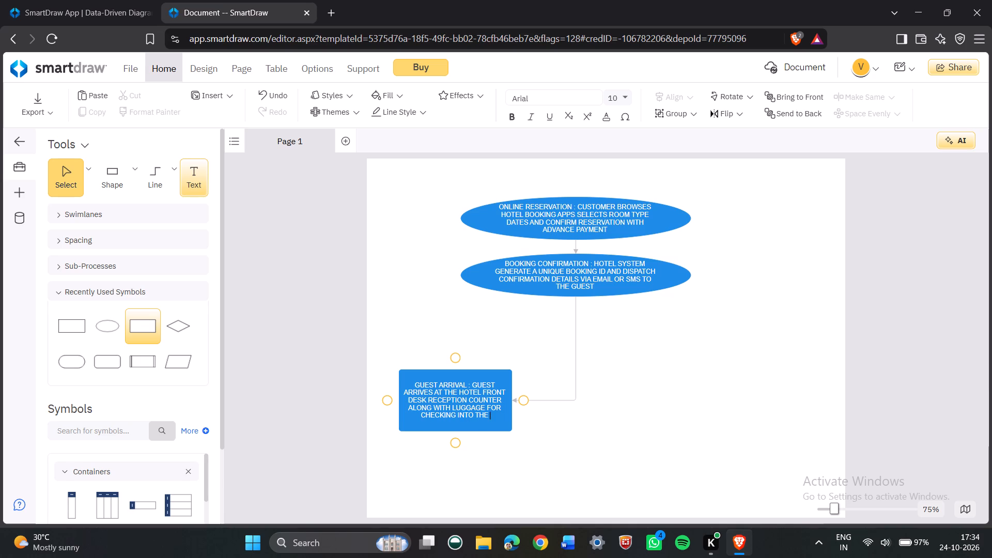
type("BOOKED")
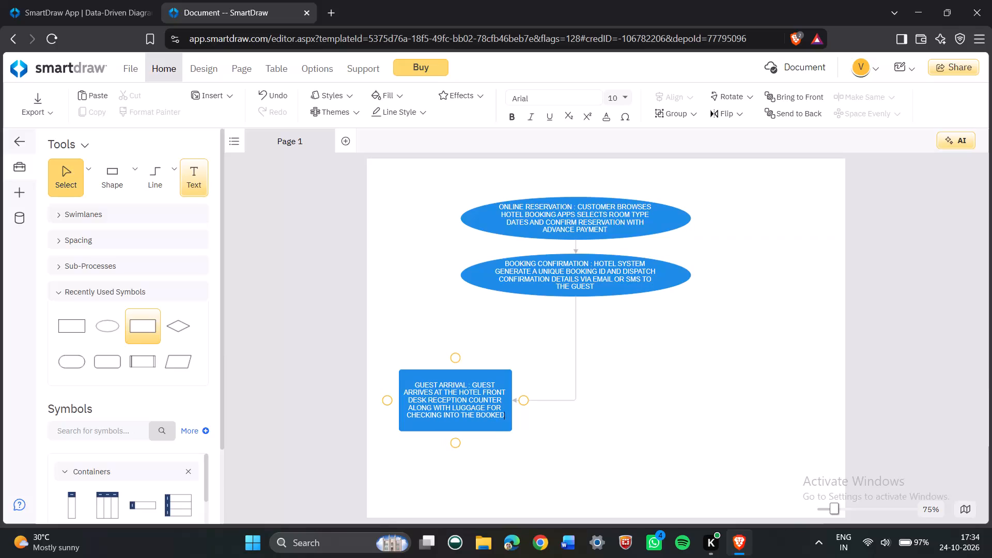
key("space")
type("ROOM")
key("space")
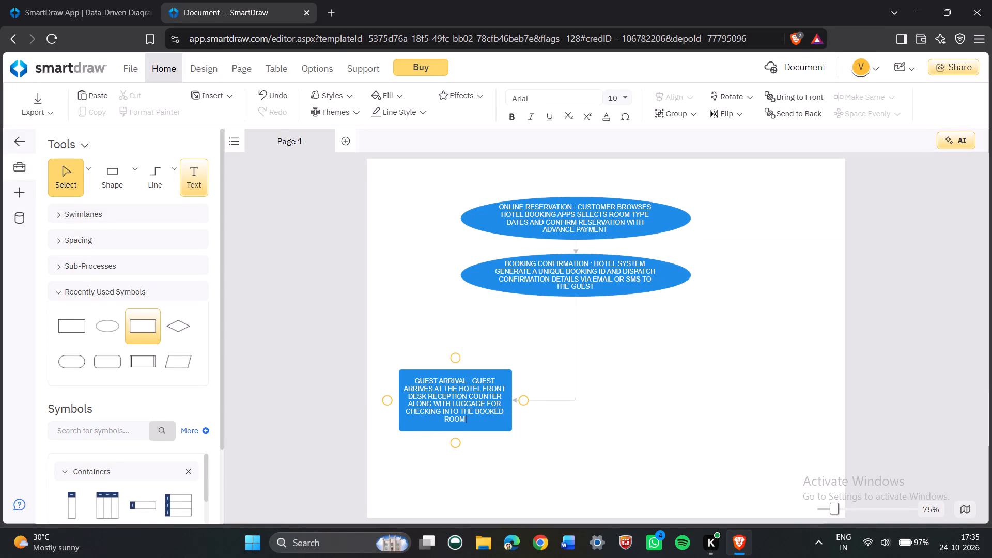
left_click(461, 453)
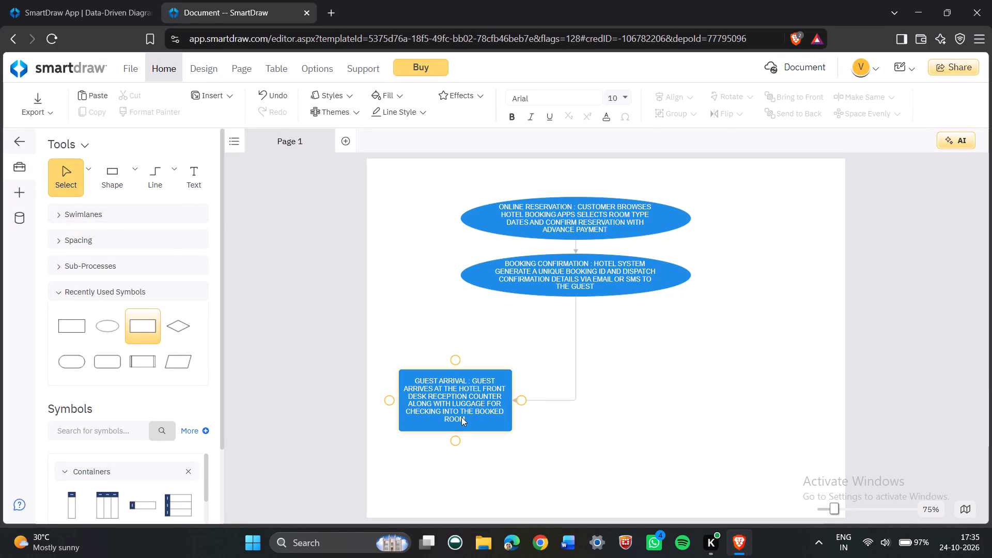
Draw a Shape Connector from the bottom of the guest arrival rectangle, running down and bending right to an open end.
left_click(174, 175)
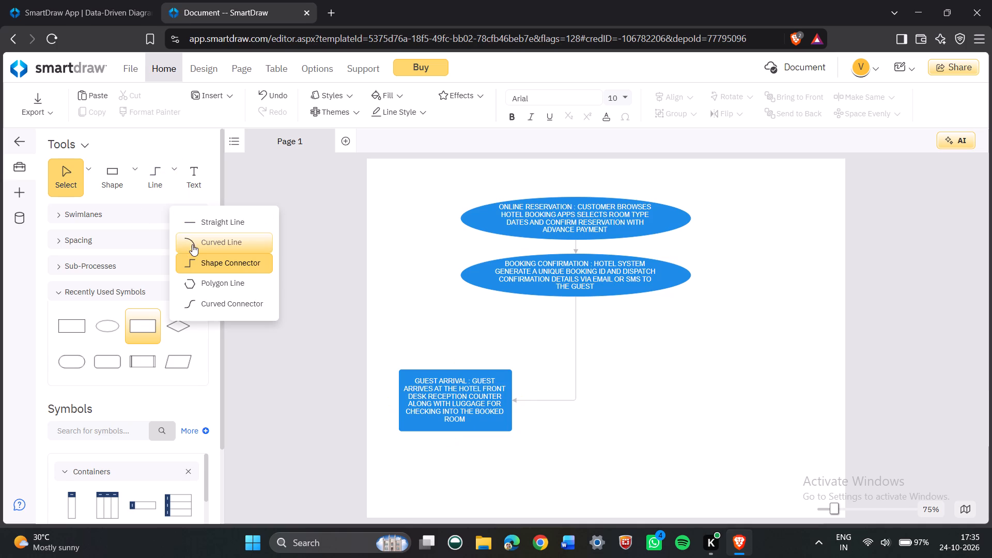
left_click(211, 260)
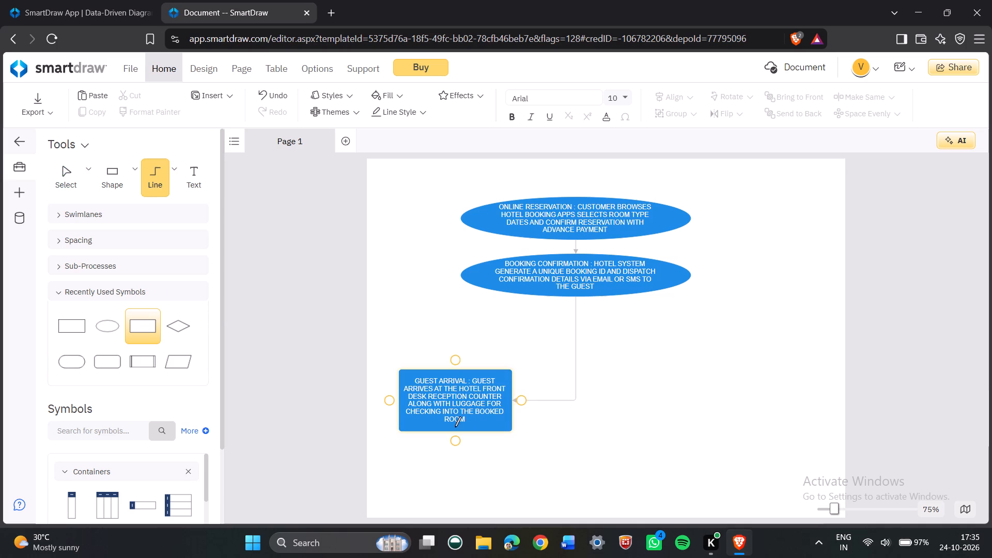
left_click_drag(456, 430, 492, 495)
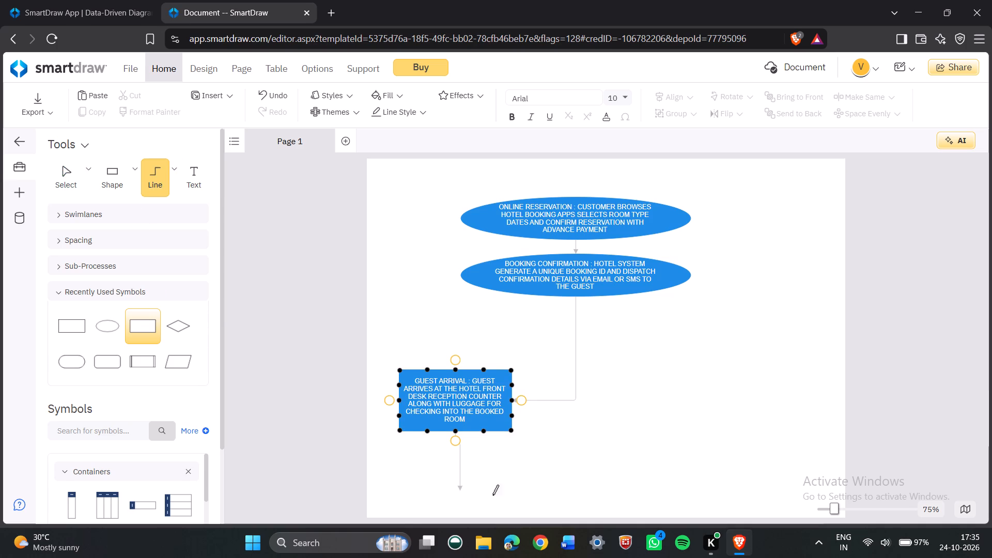
left_click_drag(492, 495, 587, 498)
left_click(571, 438)
Place a rectangle at the open end of the connector from the guest arrival rectangle.
scroll(567, 438, "down", 1)
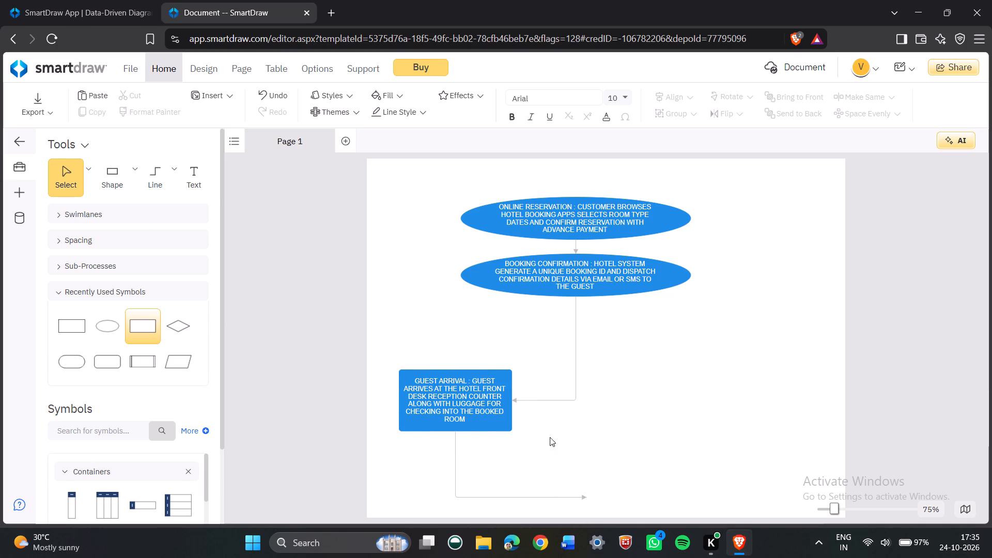
left_click_drag(110, 181, 621, 493)
Enlarge the new rectangle in width and height for text, and shift it left and slightly up toward the guest arrival rectangle.
scroll(645, 451, "down", 4)
left_click_drag(657, 497, 710, 497)
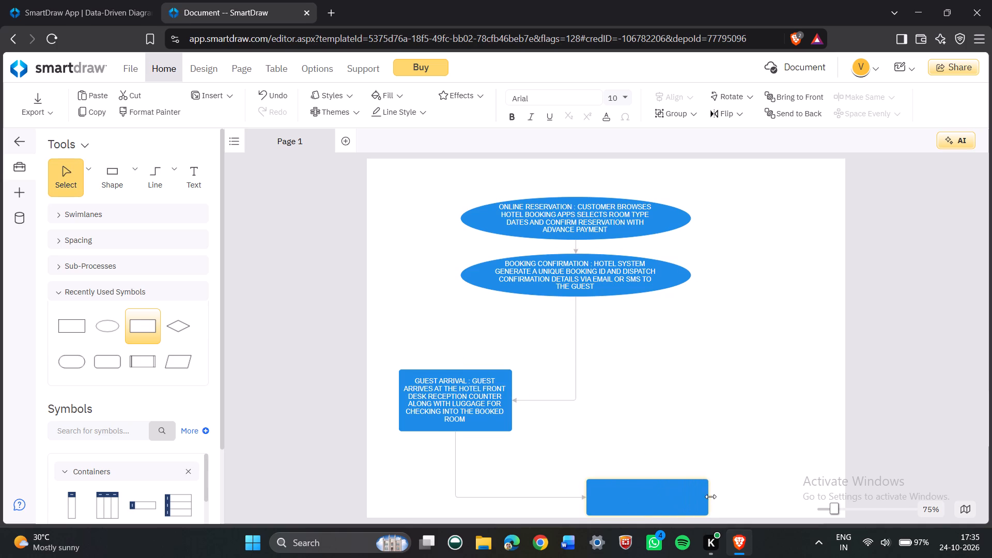
left_click_drag(710, 497, 709, 495)
left_click_drag(648, 512, 644, 509)
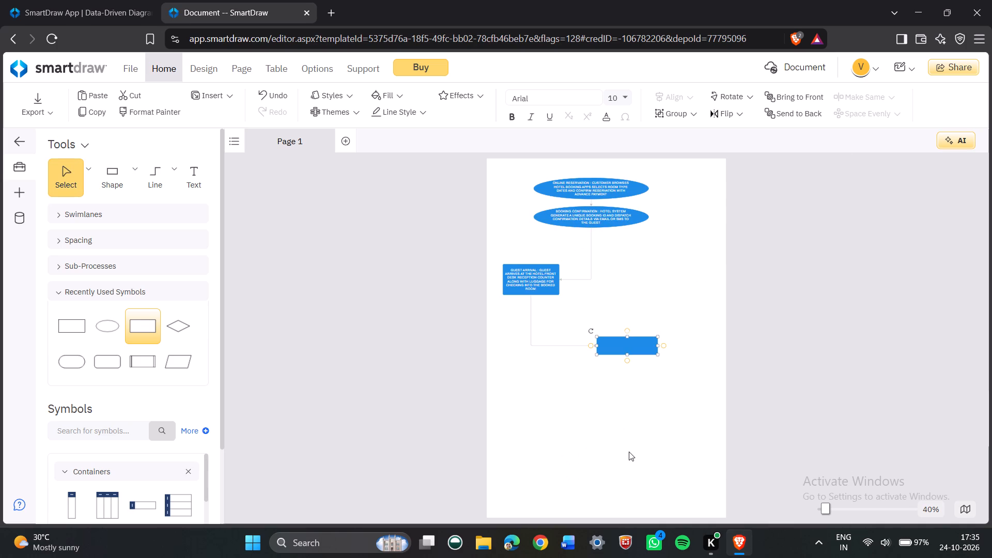
scroll(629, 452, "down", 2)
left_click_drag(825, 506, 839, 506)
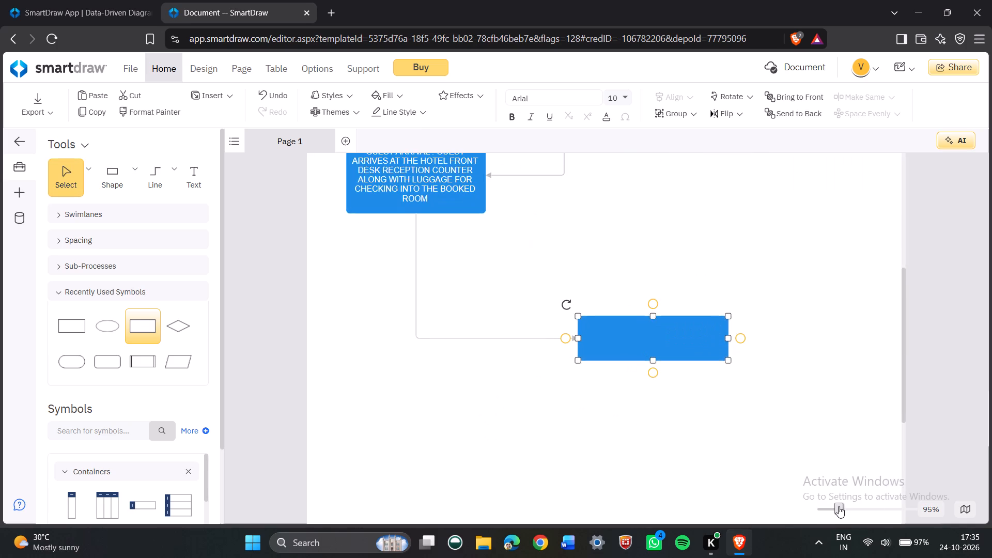
left_click_drag(839, 506, 838, 506)
scroll(693, 412, "up", 2)
left_click_drag(648, 447, 650, 420)
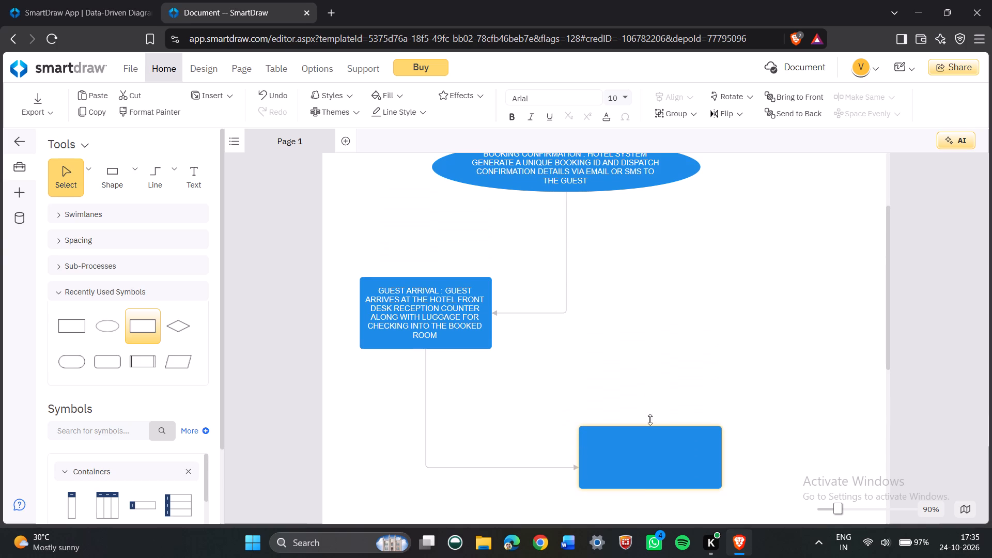
left_click_drag(650, 420, 650, 419)
left_click_drag(649, 457, 650, 451)
left_click_drag(650, 451, 600, 444)
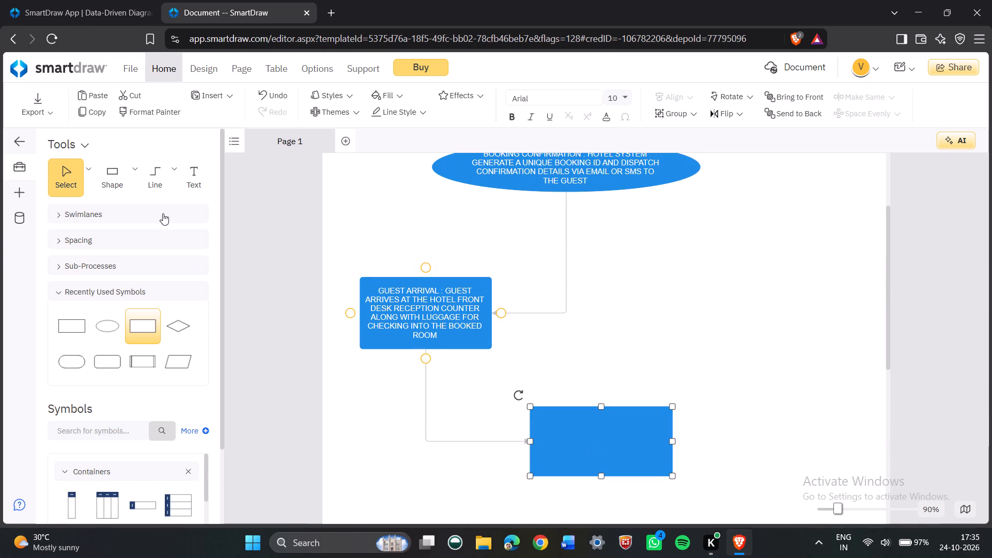
Label the new rectangle "IDENTIFY VERIFICATION: FRONT DESK STAFF VERIFIES GUEST GOVERMENT PHOTO ID PROOFS AND FILLS OUT MANDATORY REGISTRATION FORMS".
left_click(204, 185)
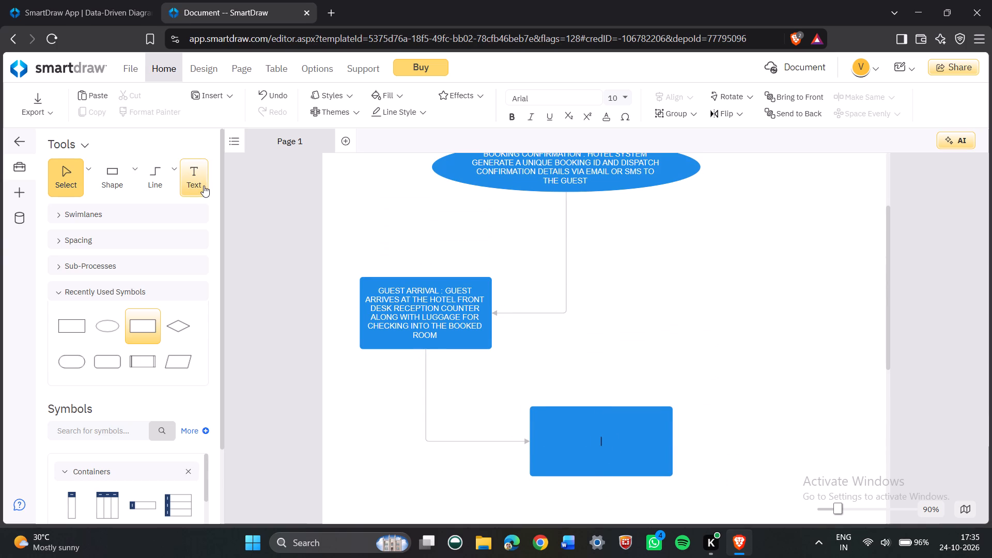
type("IDEN")
type("TIFY")
key("space")
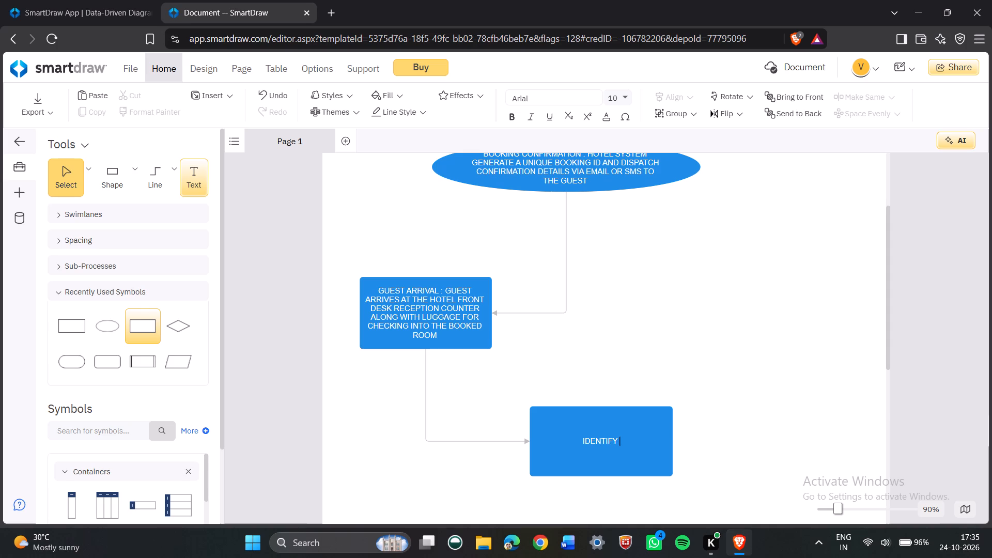
type("VERIFICATION")
type(": FRONT")
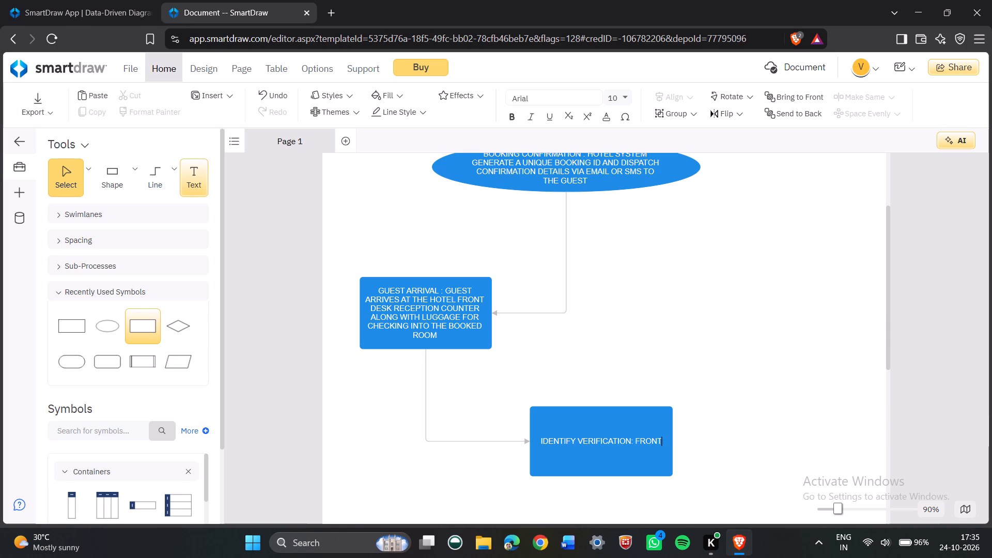
key("space")
type("DESK")
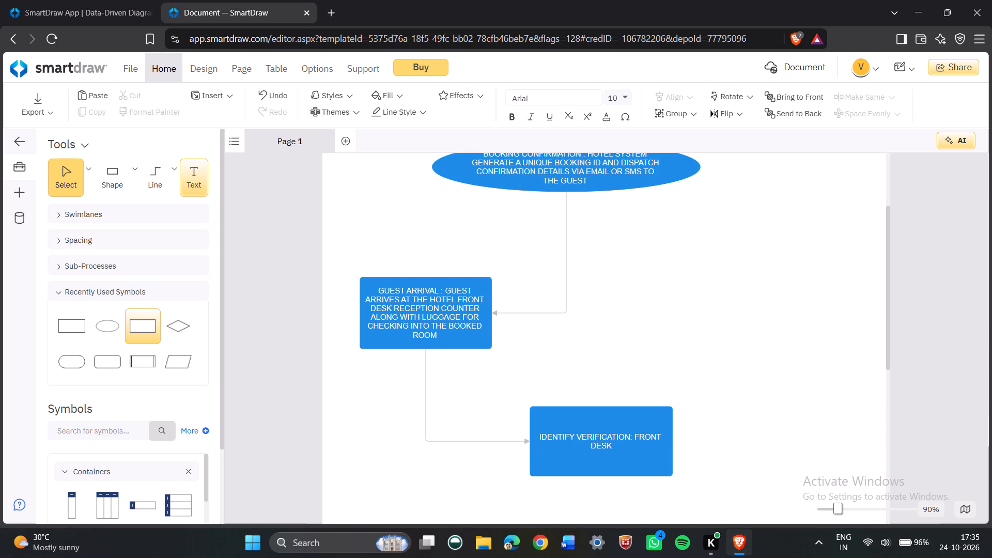
key("space")
type("STAFF")
key("space")
type("VERIFI")
type("ES")
key("space")
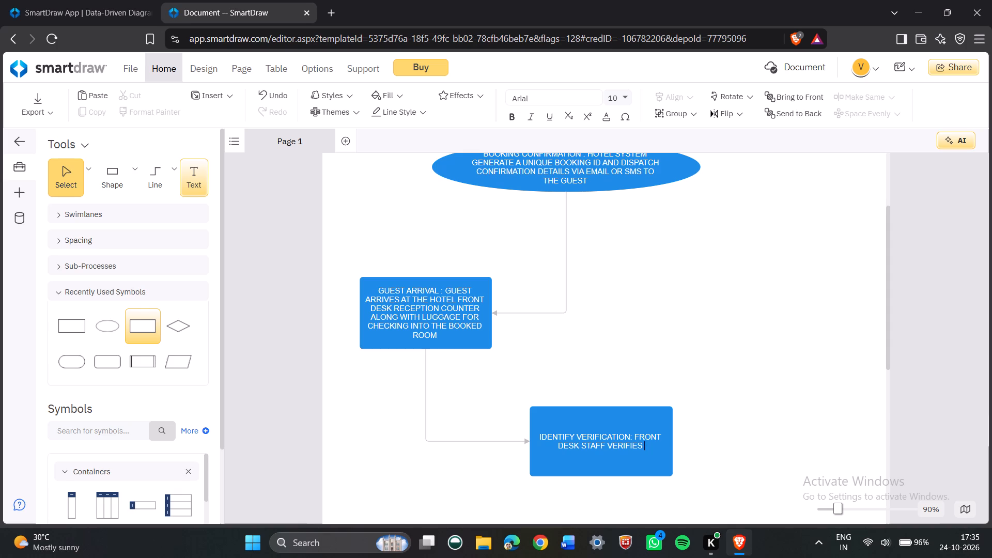
type("GUEST")
key("space")
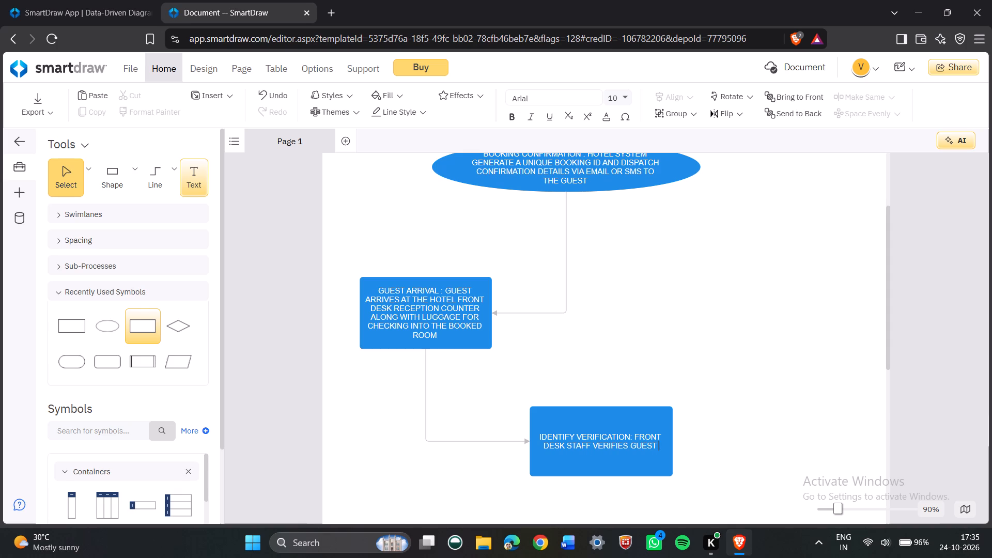
type("GOVERMENT")
key("space")
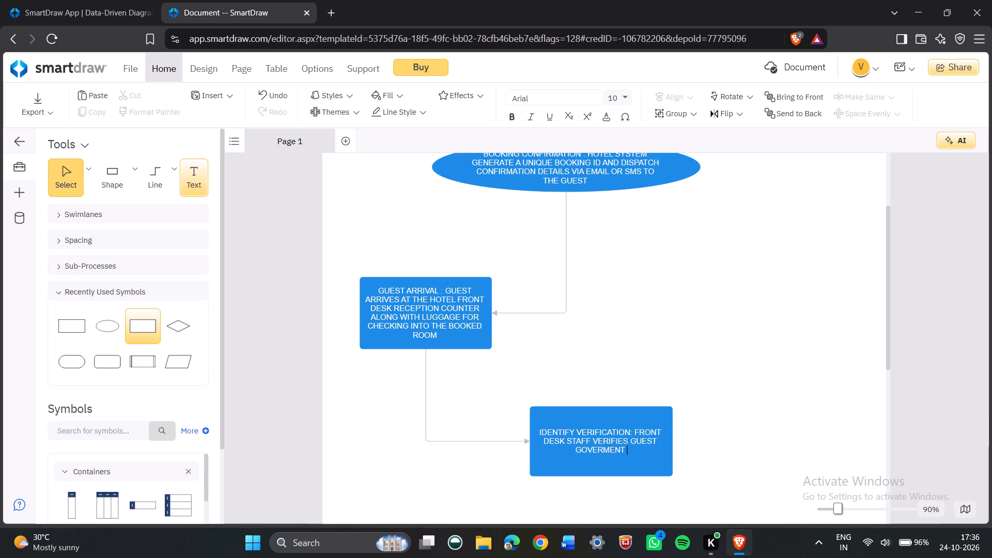
type("PHOTO ID")
key("space")
type("PROFFS")
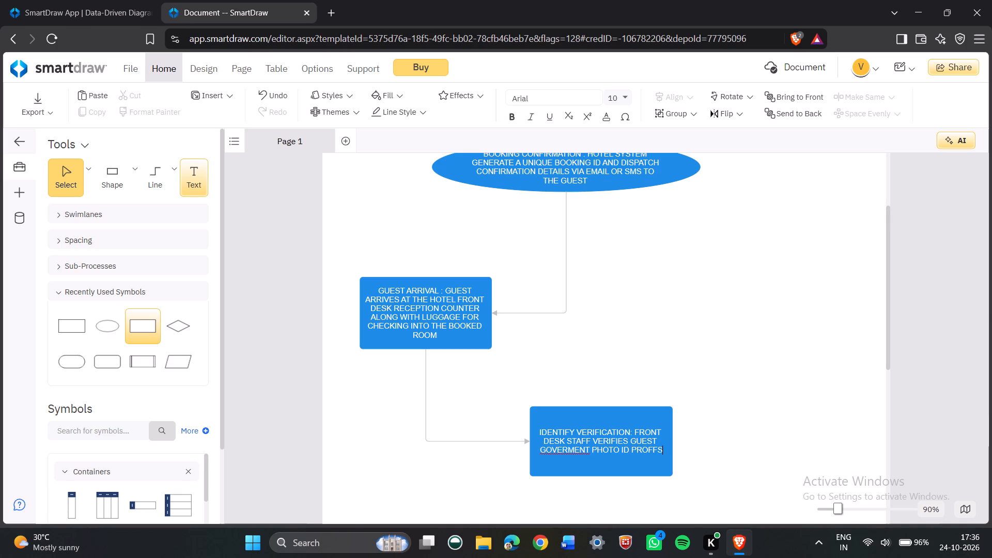
key("space")
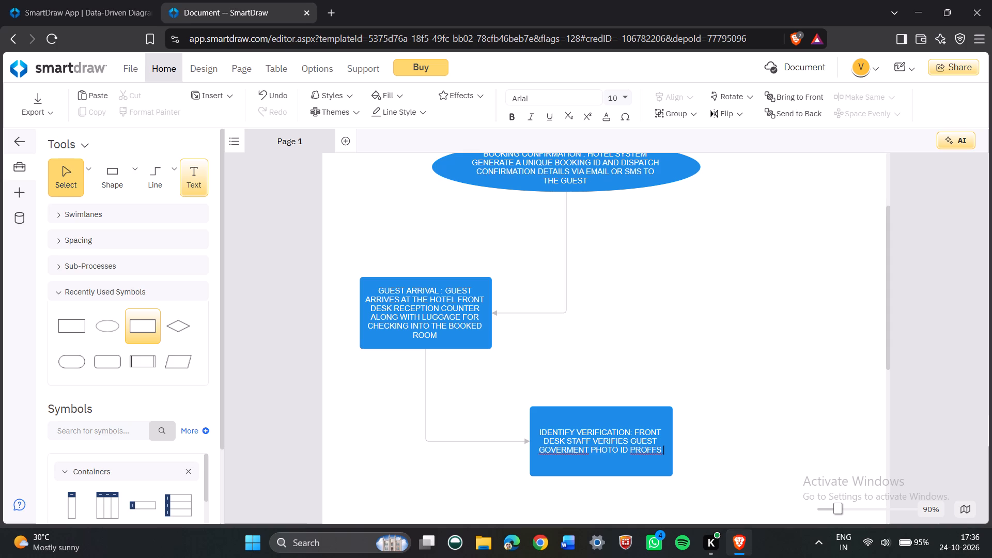
key("BackSpace")
key("BackSpace")
key("BackSpace")
key("BackSpace")
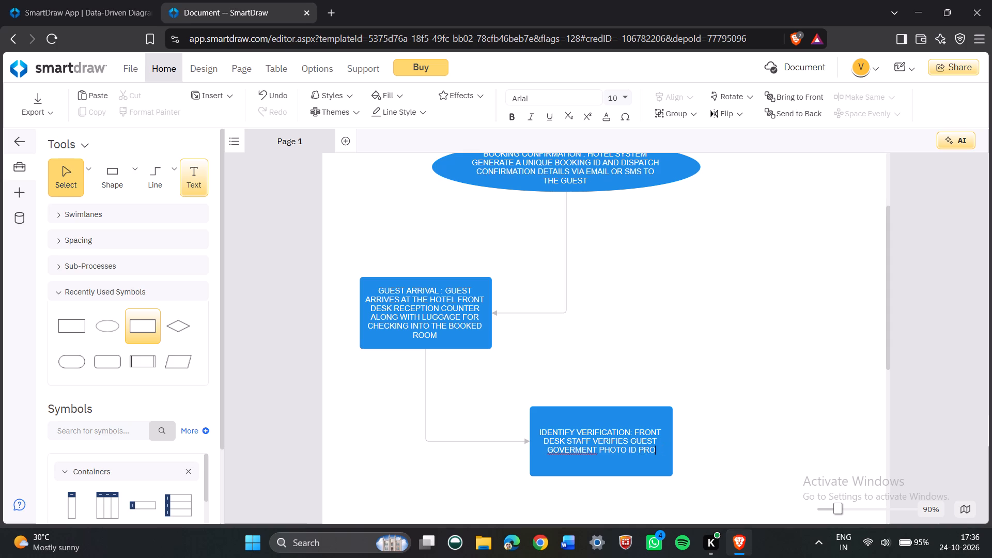
type("OFS")
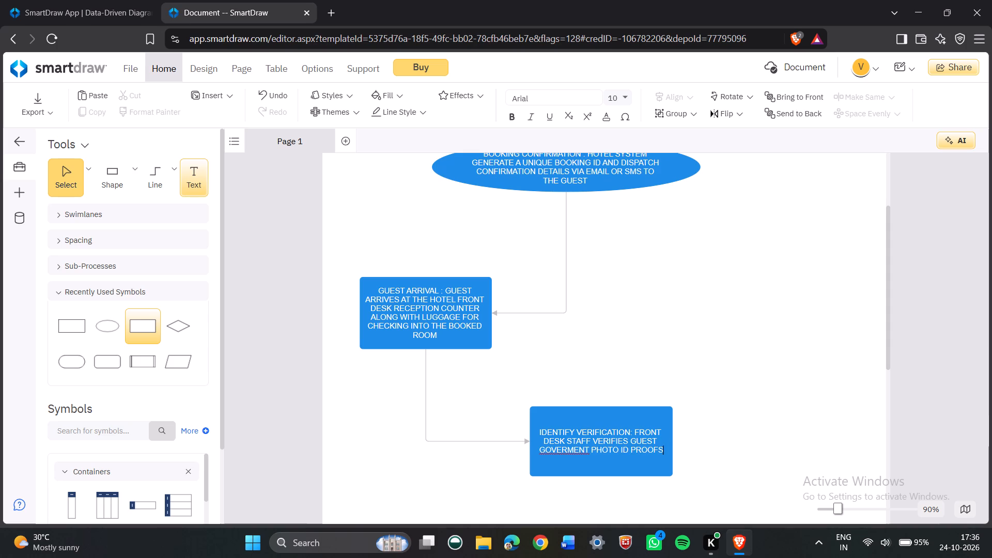
key("space")
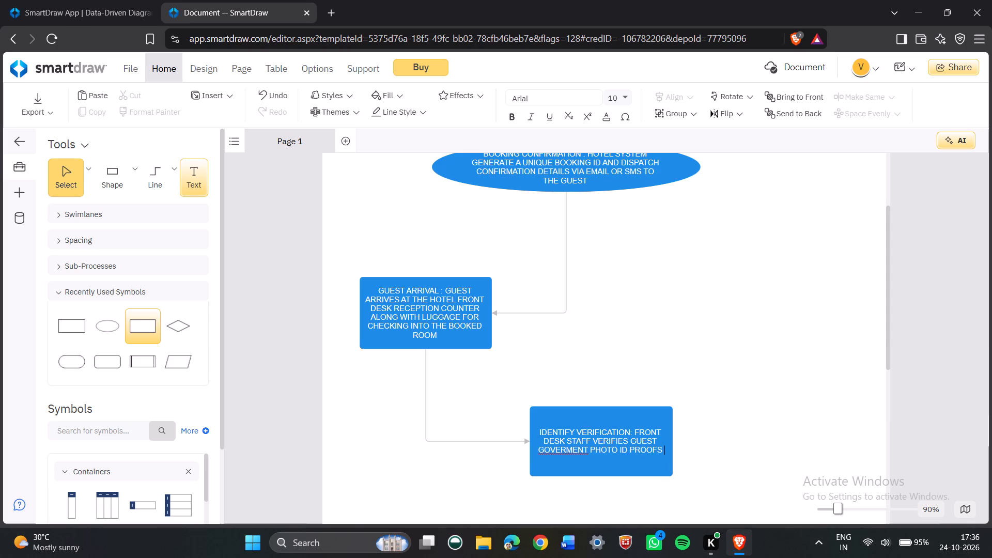
type("AND")
key("space")
type("FI")
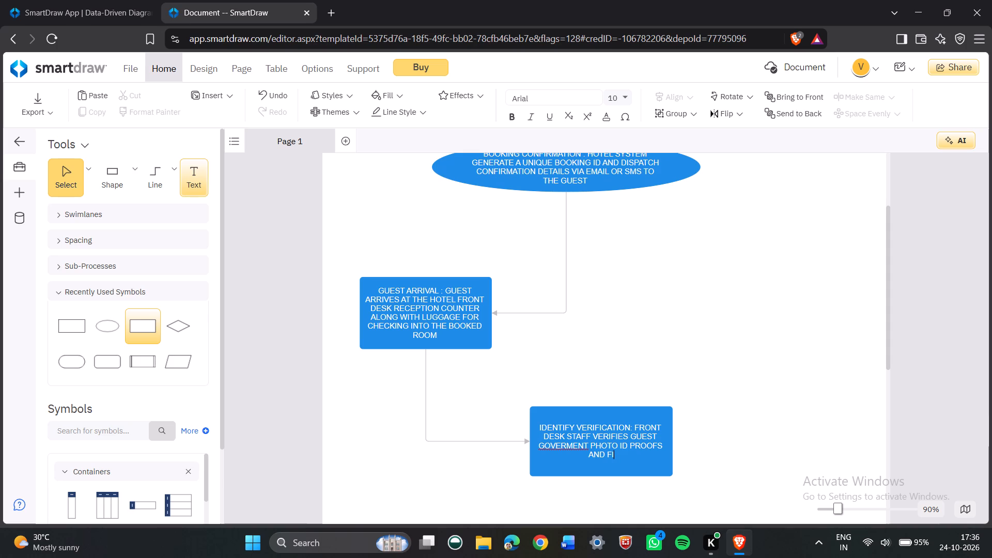
type("LLS")
key("space")
key("o")
type("UT")
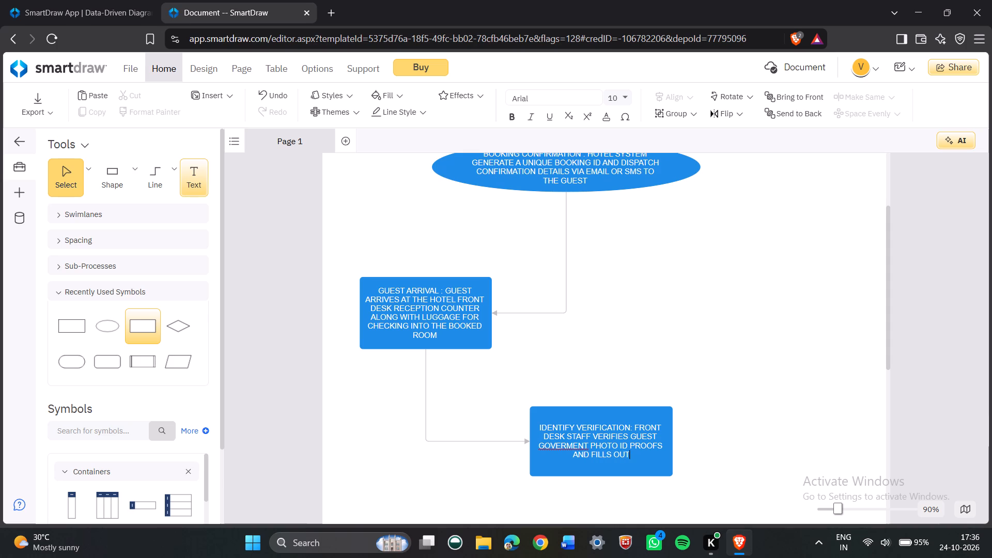
key("space")
type("MA")
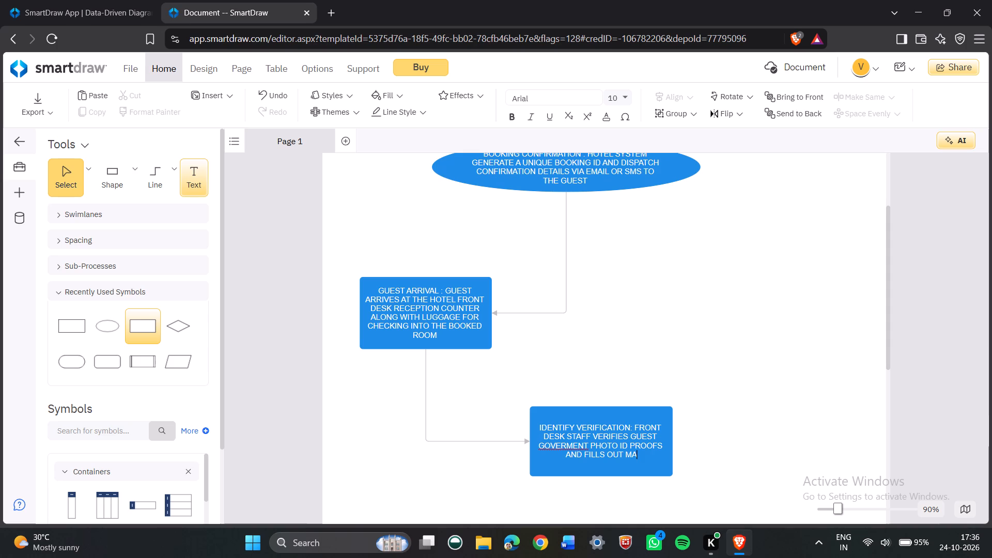
type("NDATORY")
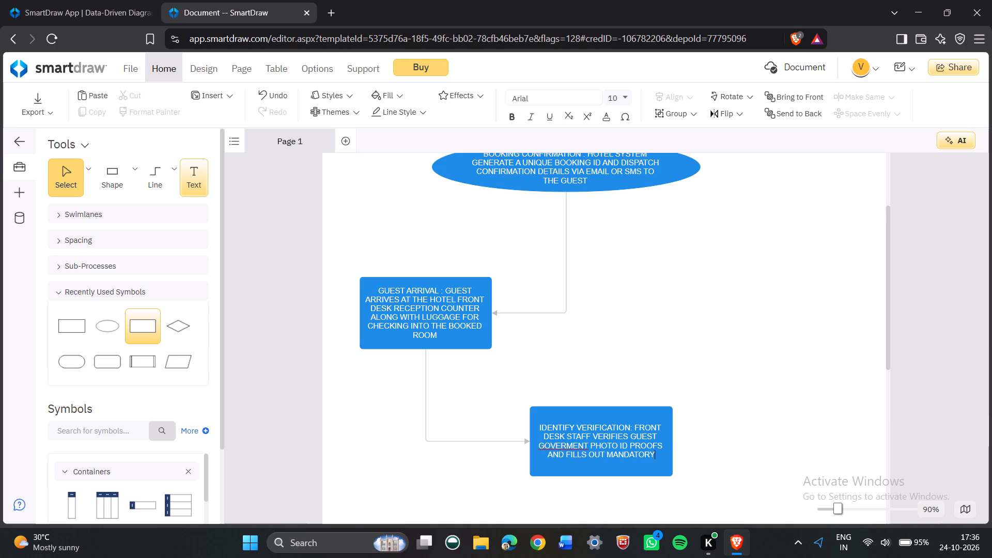
key("space")
type("REGISTRATION")
key("space")
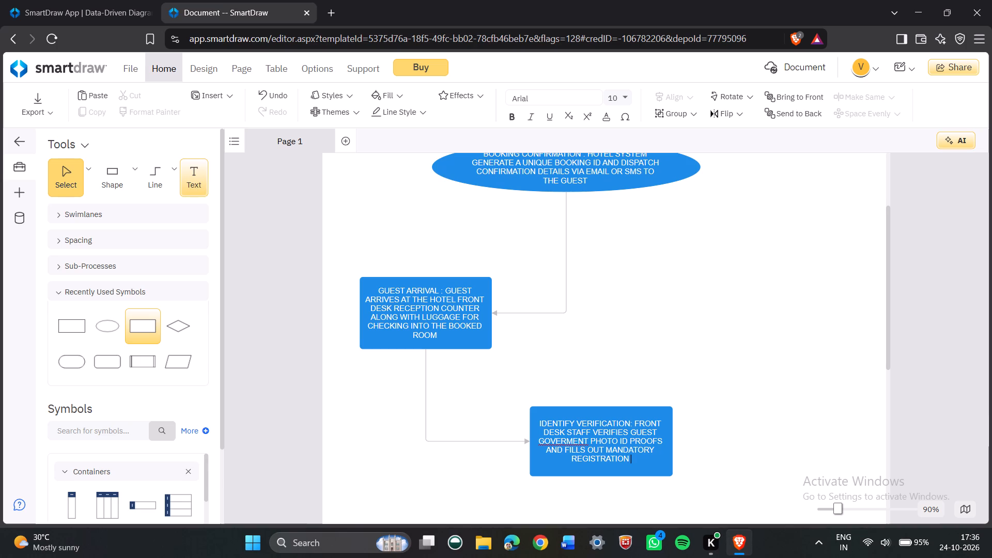
type("FORMS")
key("space")
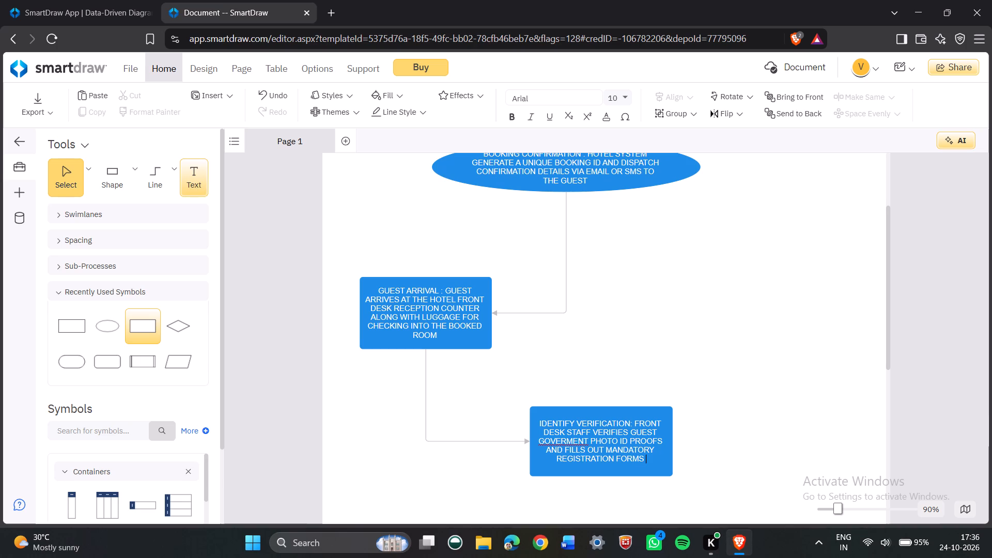
left_click(356, 359)
Draw a short Straight Line down from the bottom centre of the verification rectangle to an open end.
scroll(356, 359, "down", 3)
left_click_drag(181, 183, 176, 182)
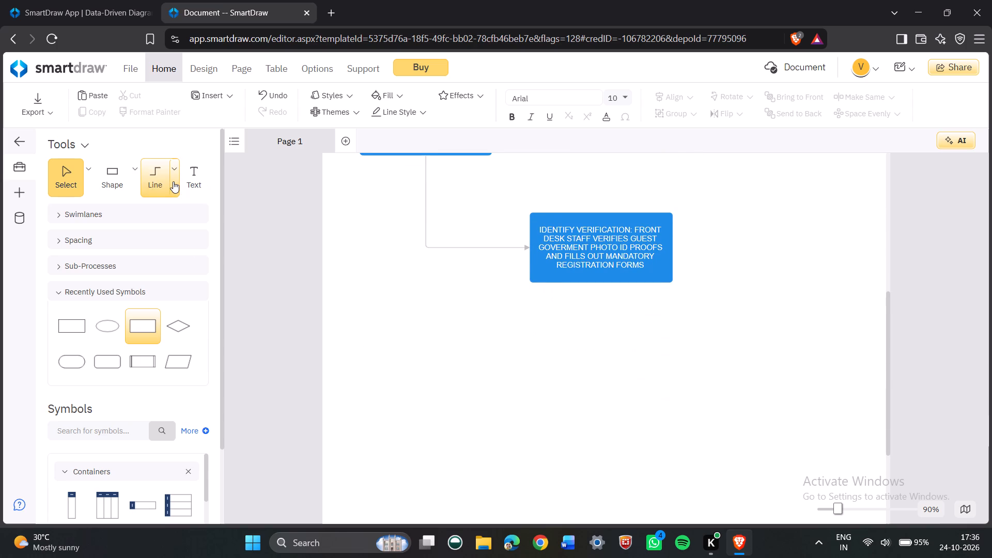
left_click(173, 181)
left_click(200, 228)
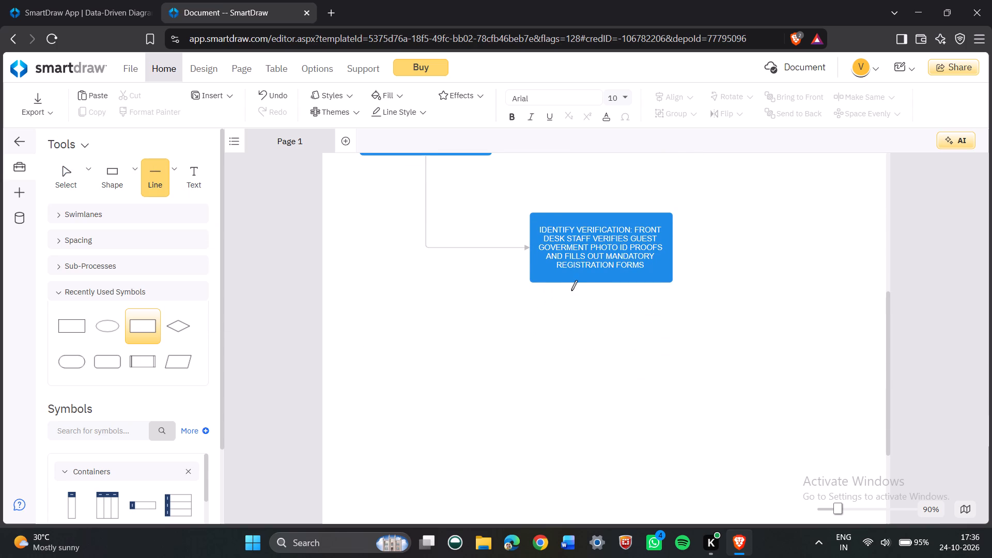
left_click_drag(605, 281, 601, 307)
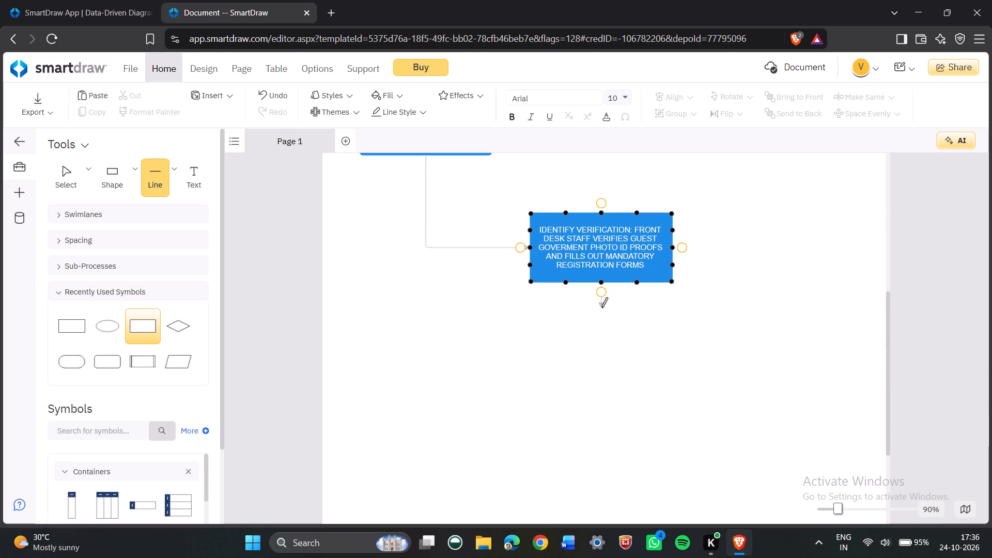
left_click_drag(601, 307, 601, 308)
left_click(607, 339)
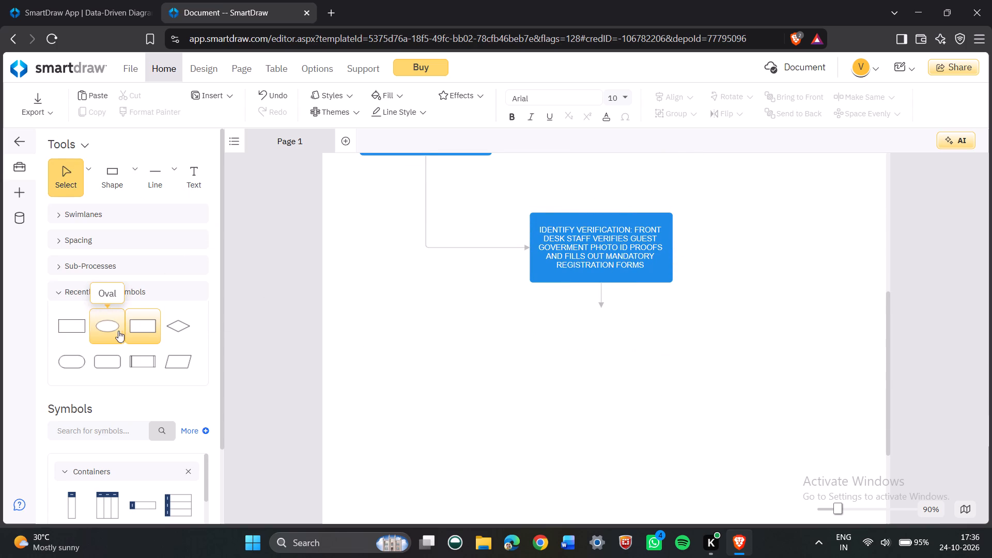
Place a rounded rectangle at the lower end of the straight line below the verification rectangle.
left_click_drag(97, 356, 615, 329)
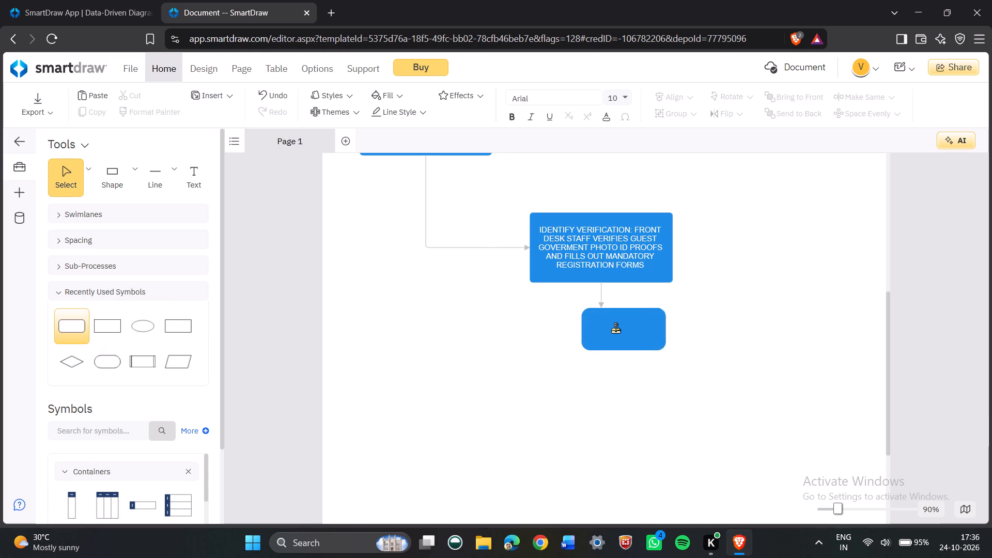
Align the new rounded rectangle under the verification rectangle, widen it to the same width, and increase its height for text.
left_click_drag(615, 329, 603, 324)
left_click_drag(641, 331, 681, 331)
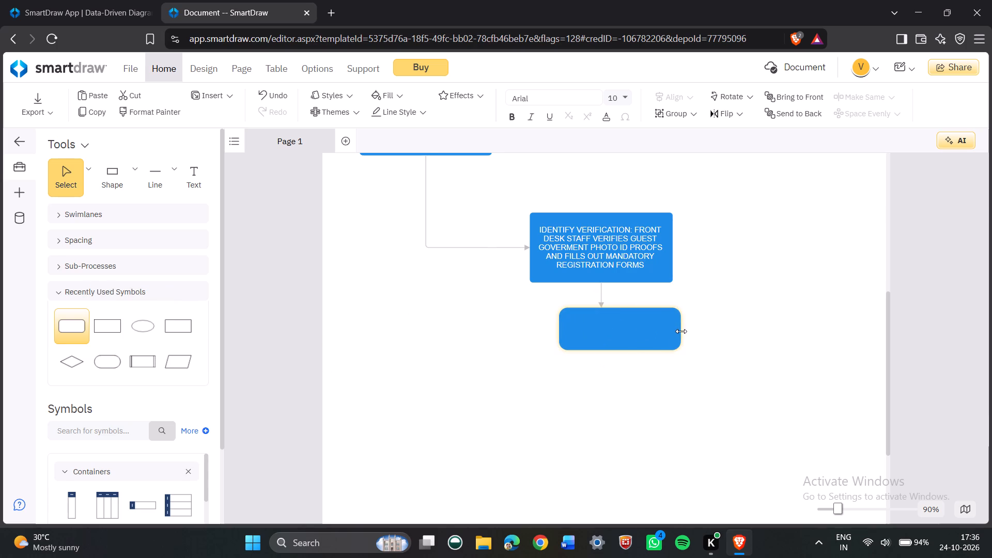
left_click_drag(681, 331, 672, 332)
left_click_drag(558, 331, 554, 331)
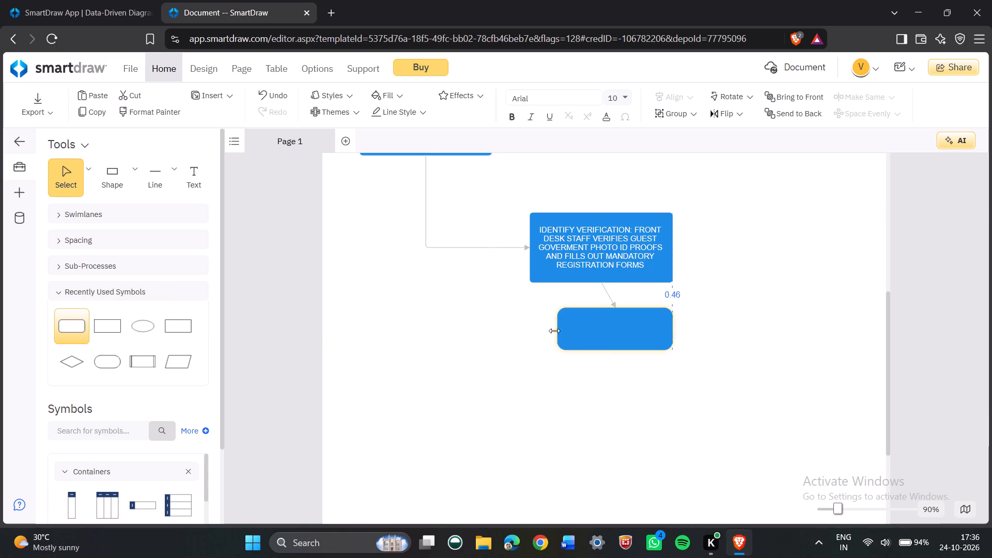
left_click_drag(554, 331, 530, 337)
left_click_drag(601, 351, 603, 378)
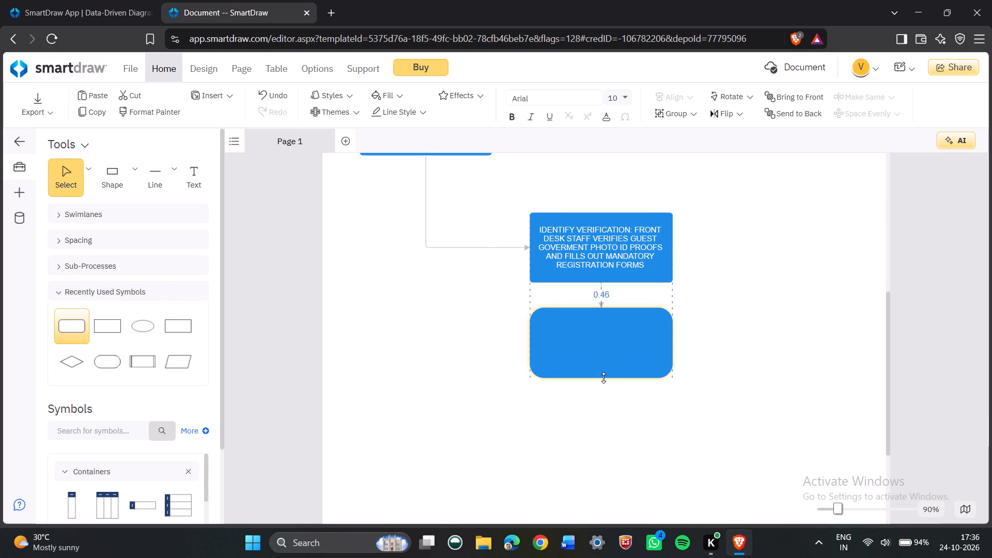
left_click_drag(603, 378, 603, 380)
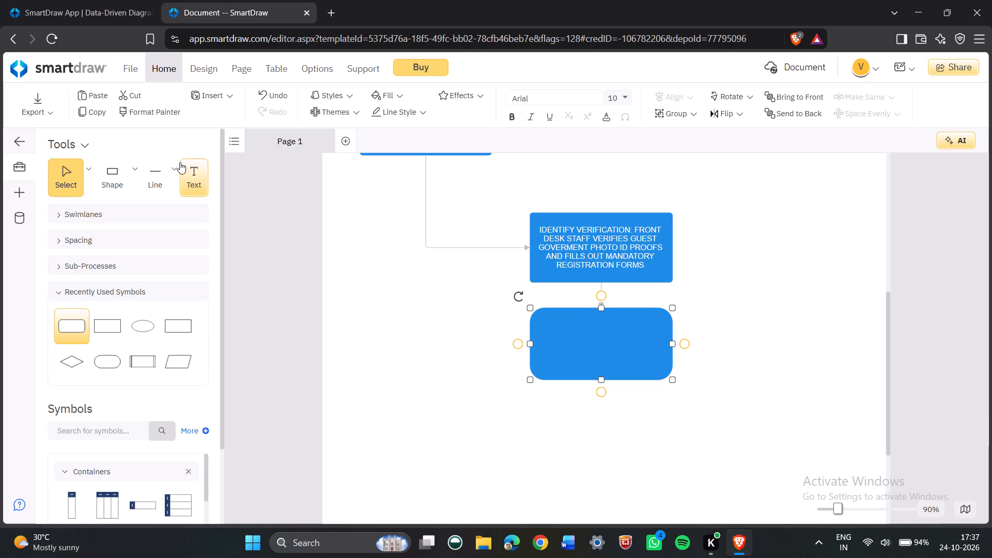
Label the rounded rectangle "PATMENT & SECURITY DEPOSIT : GUEST CLEAR PENDING ROOM TARIFFS AND SUBMITS & REFUNDABLE INCIDENTAL SECURITY DEPOSIT VIA CASH".
left_click(180, 162)
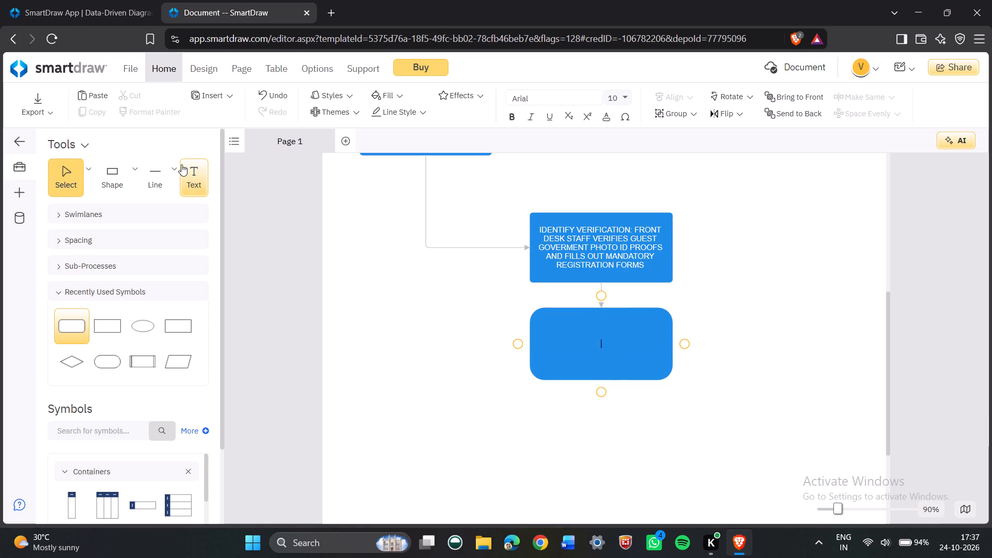
type("PATMENT")
key("space")
type("&")
key("space")
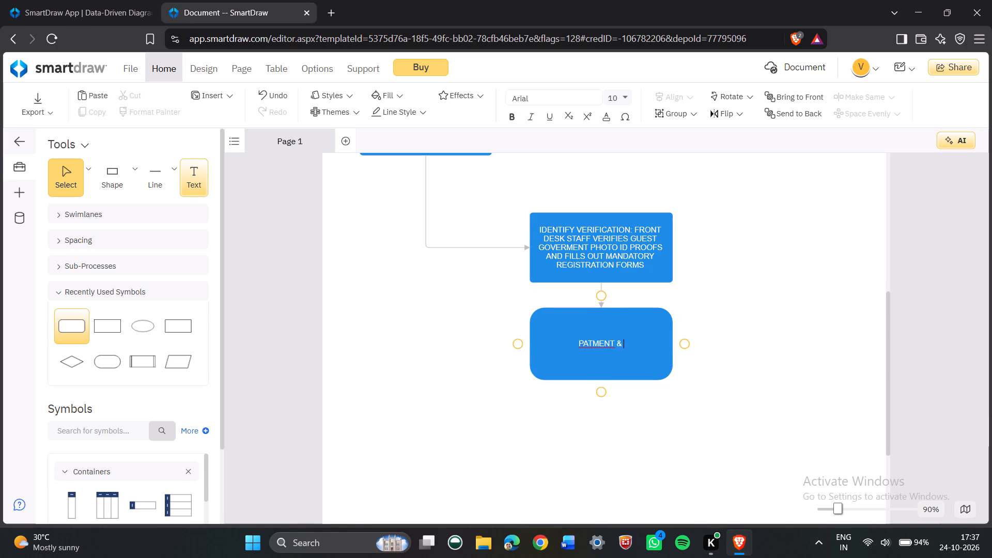
type("SECURITY")
key("space")
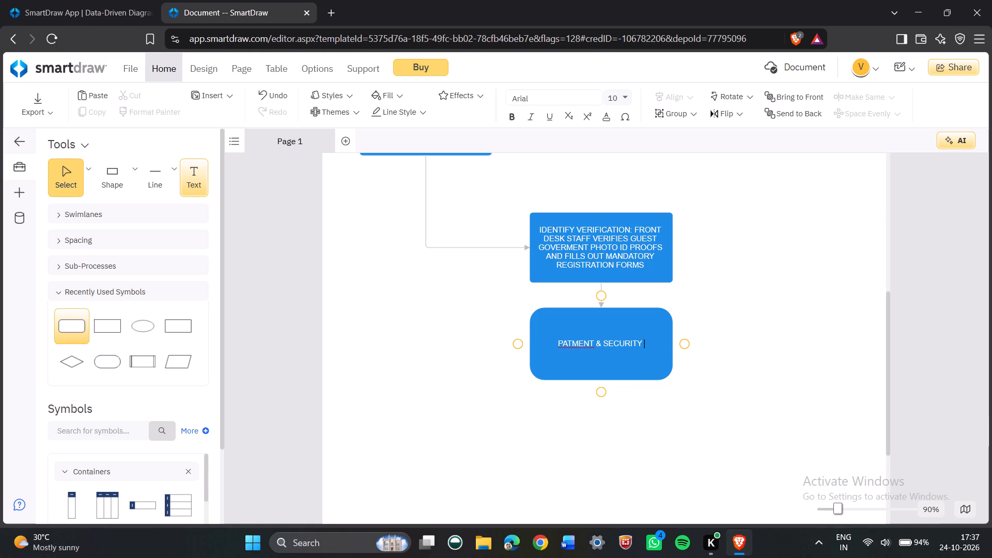
type("DEPOSIT")
key("space")
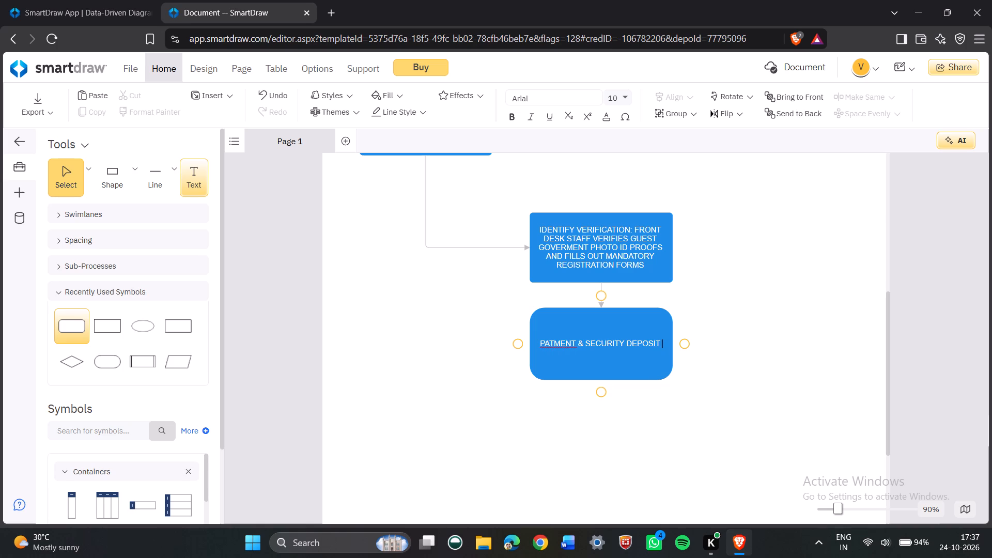
type(":")
key("space")
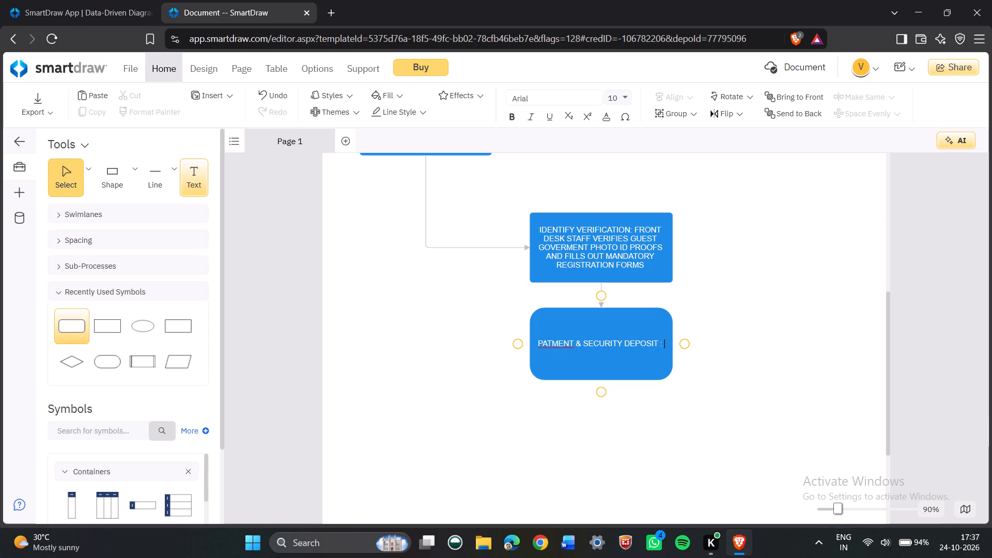
key("c")
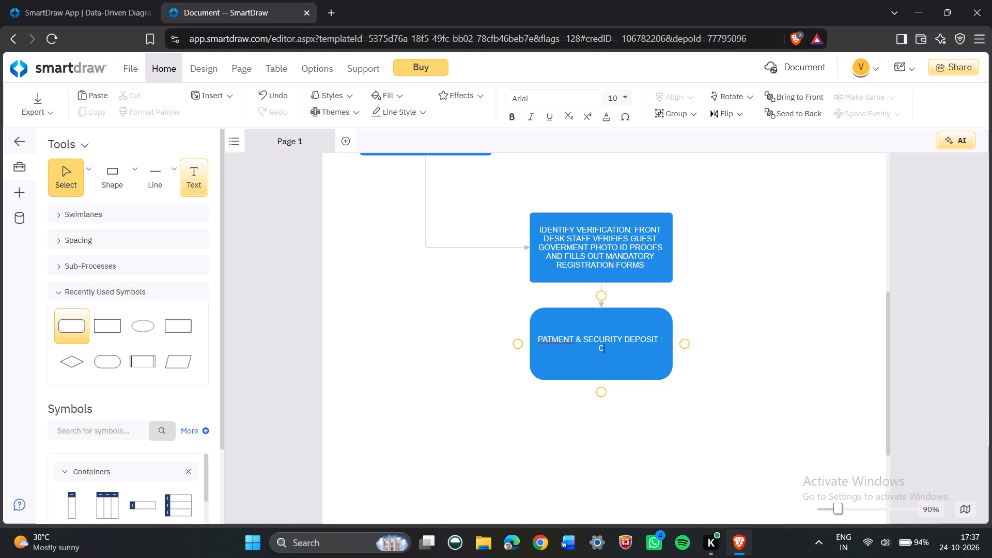
key("BackSpace")
type("GUEST")
key("space")
type("CLEAR")
key("space")
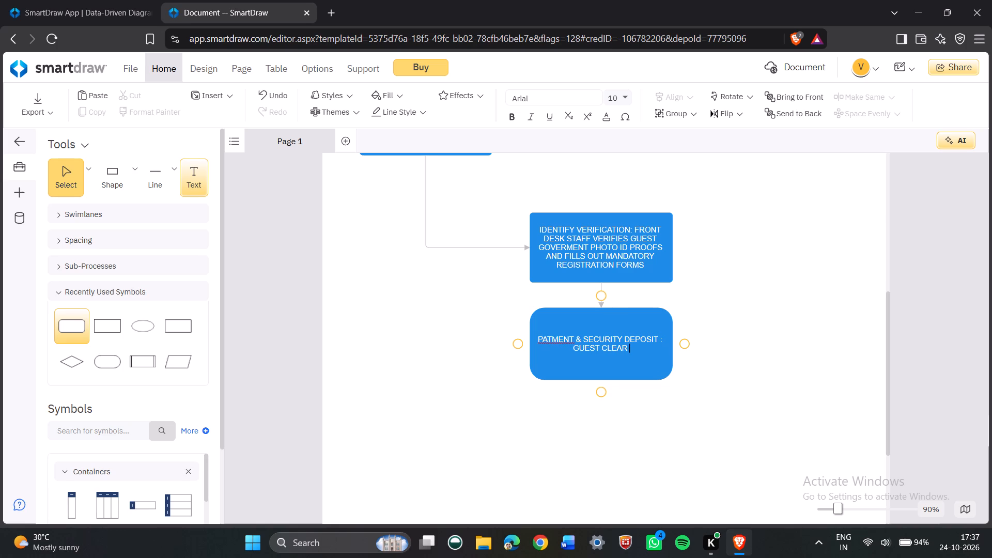
type("PENDING")
key("space")
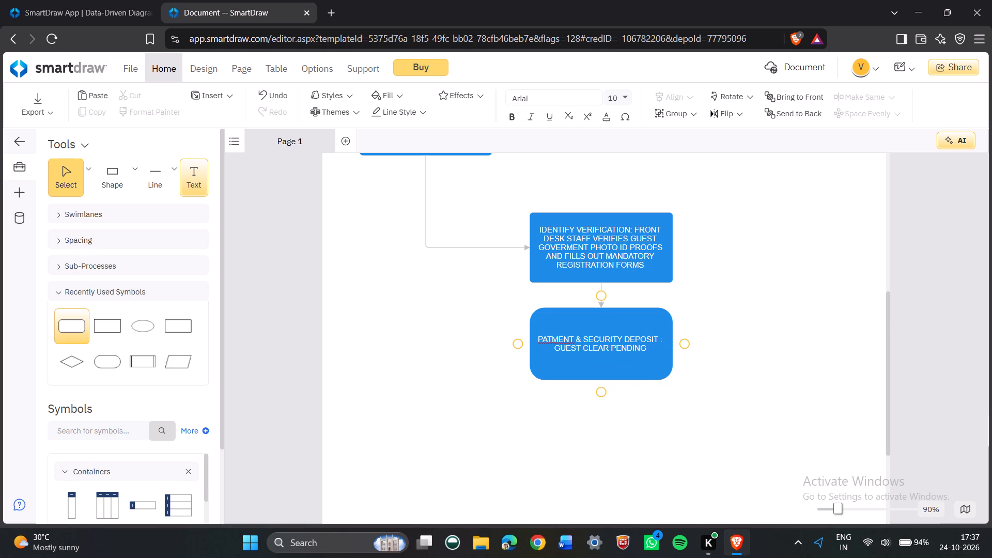
type("ROOM")
key("space")
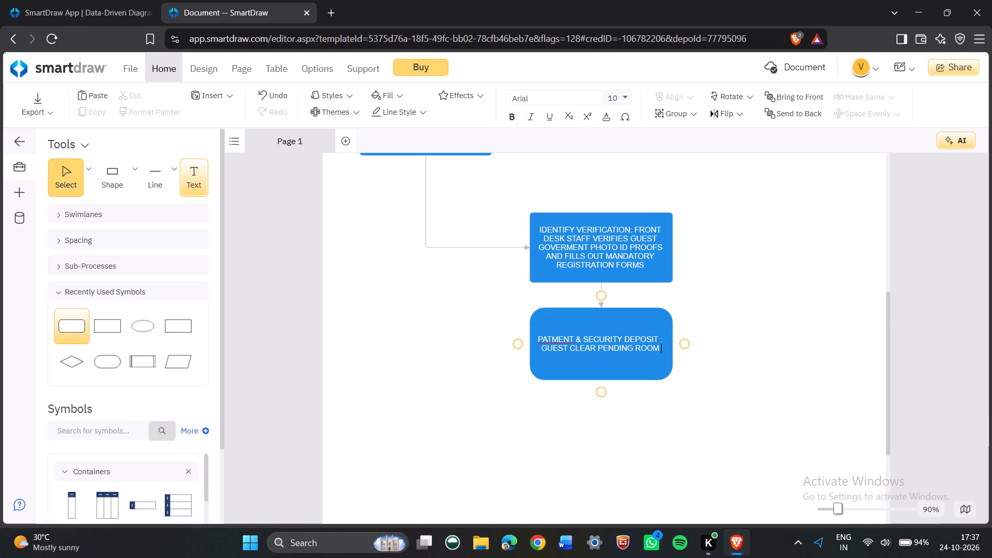
type("TRAFF")
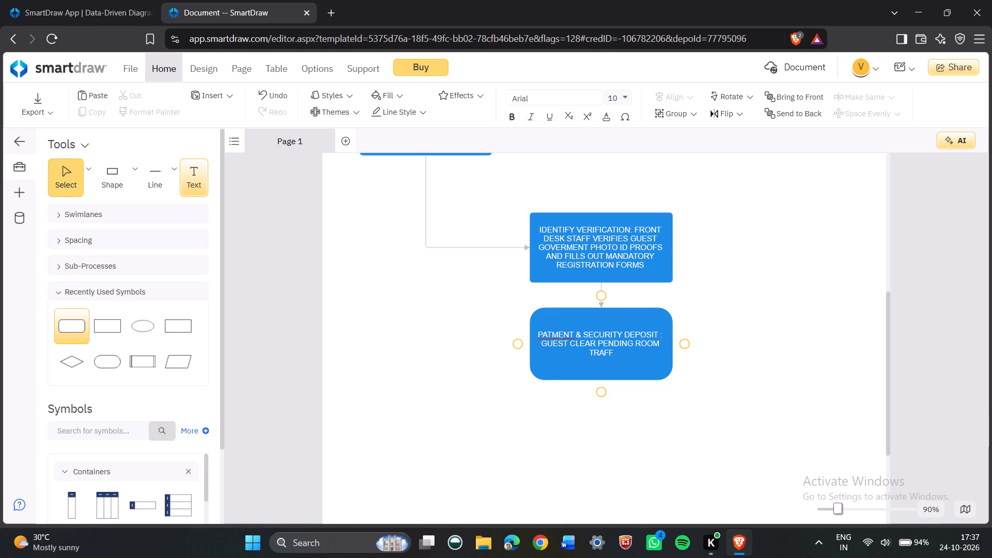
key("BackSpace")
key("BackSpace")
key("BackSpace")
key("BackSpace")
key("a")
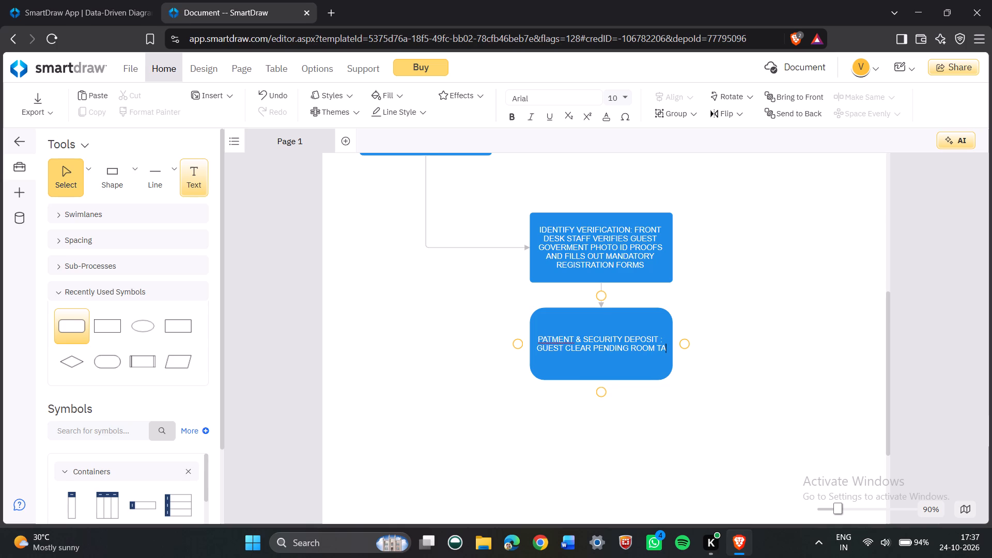
type("RI")
type("FFS")
key("space")
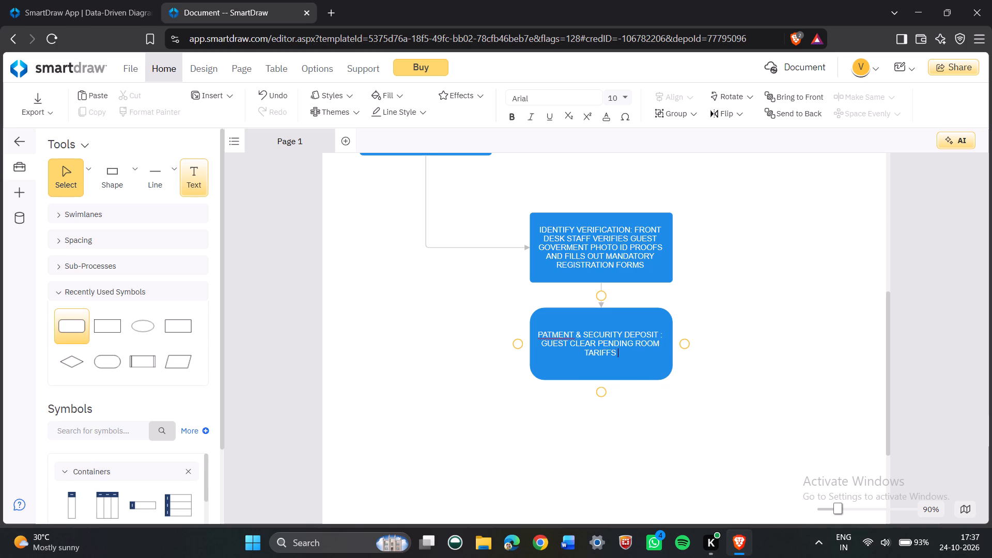
type("AND")
key("space")
type("SUM")
key("BackSpace")
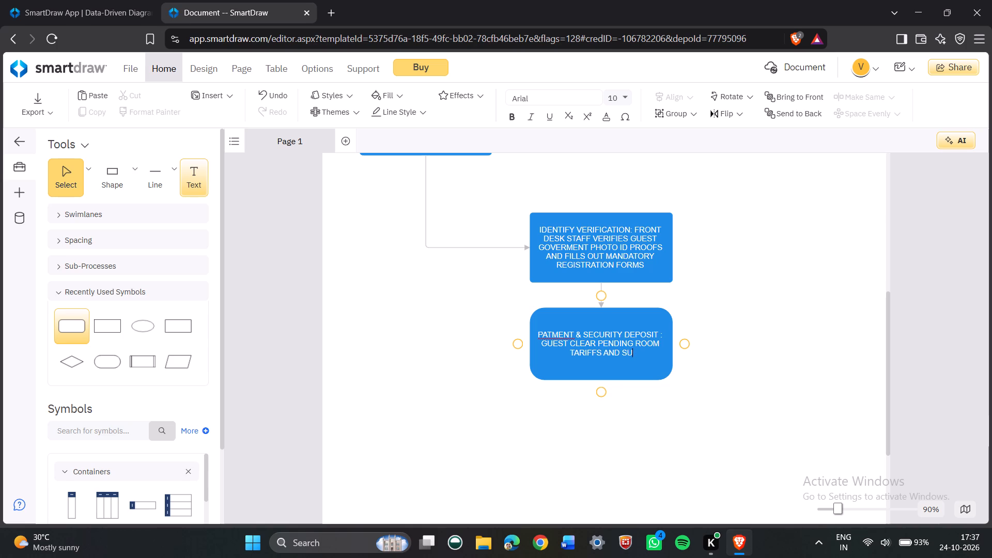
key("b")
type("MITS")
key("space")
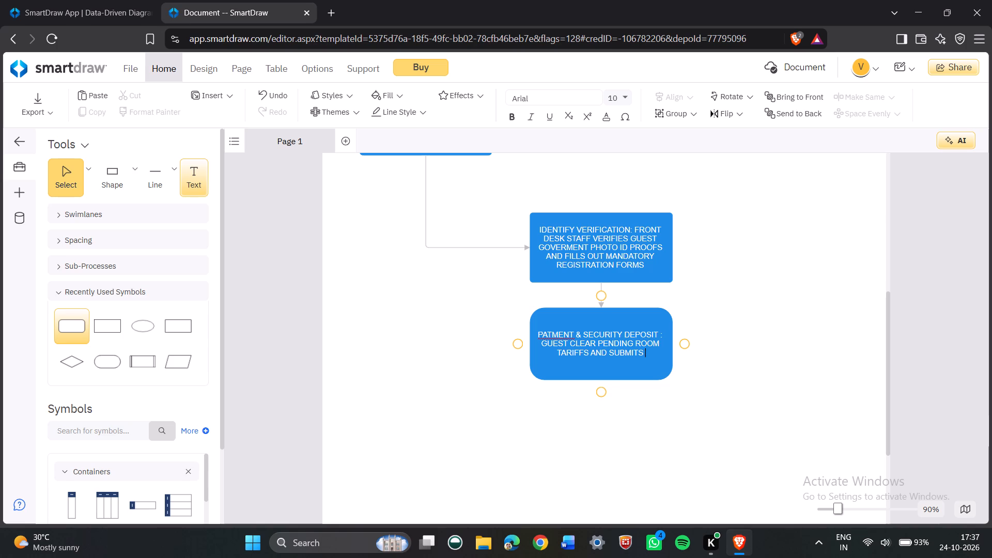
type("&")
key("space")
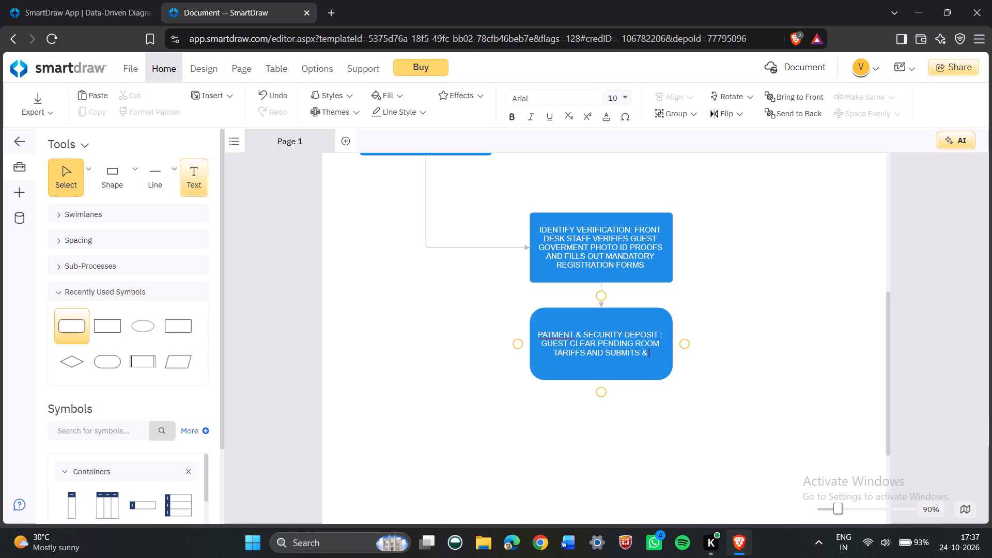
type("REFUND")
type("ABLE")
key("space")
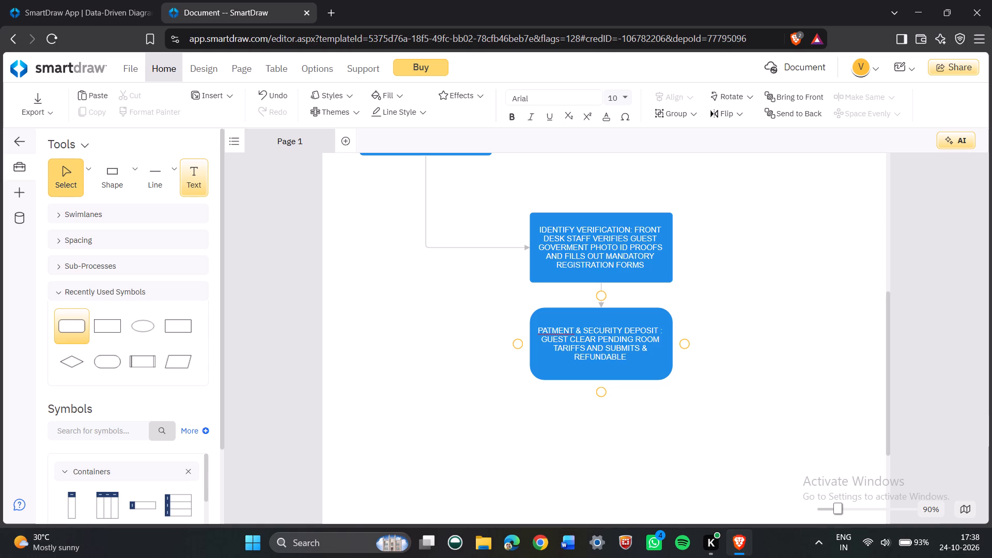
type("INCI")
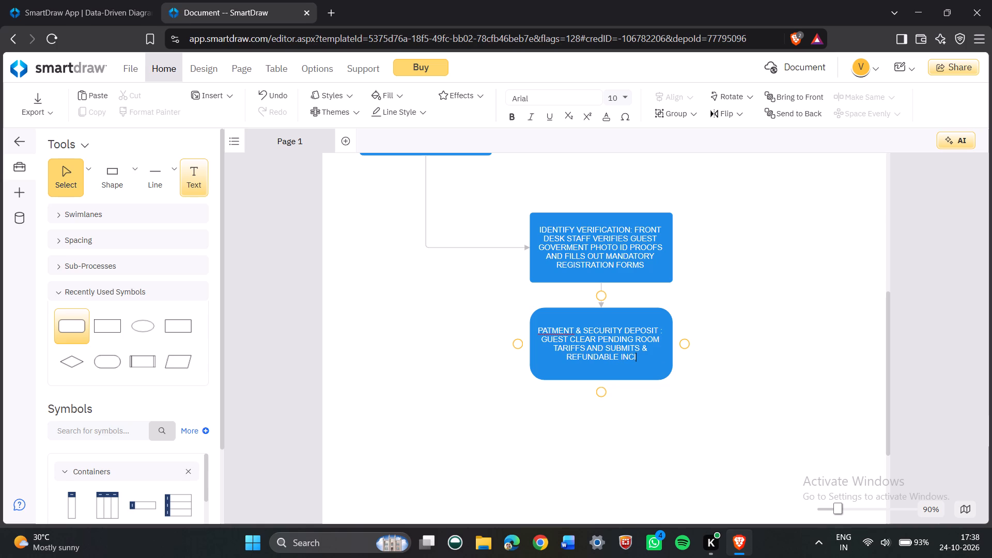
type("DENTAL")
key("space")
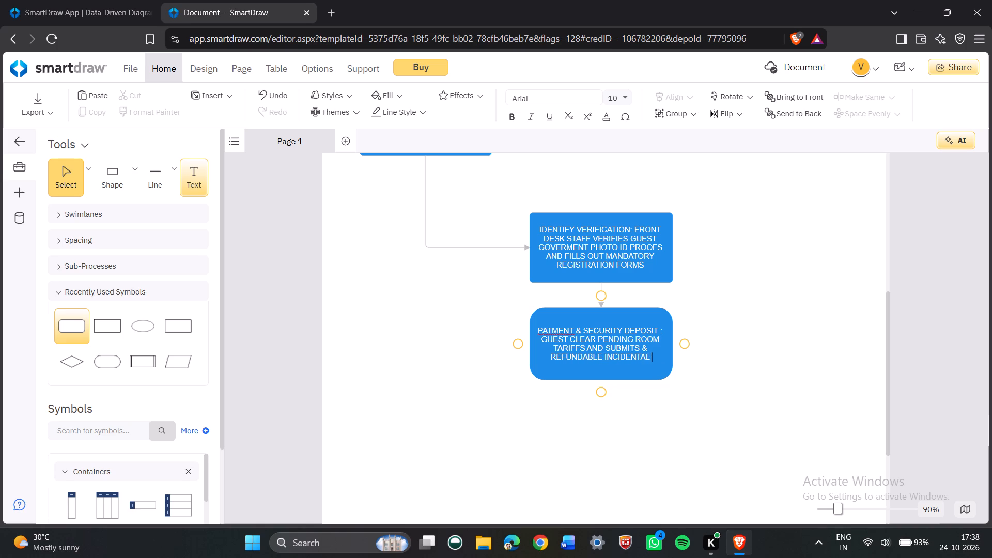
type("SECURITY")
key("space")
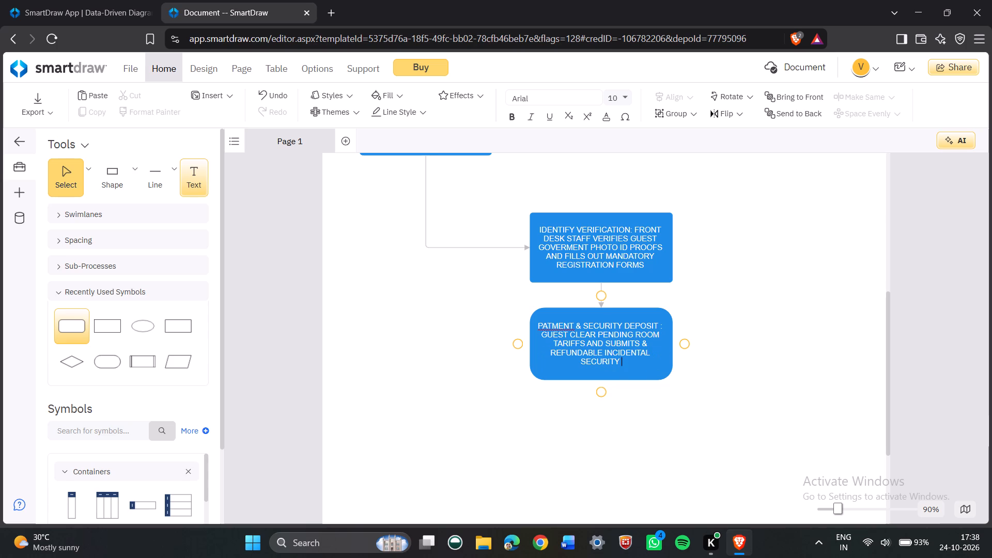
type("DEPOSIT VIA")
key("space")
type("CASH")
type("?")
key("space")
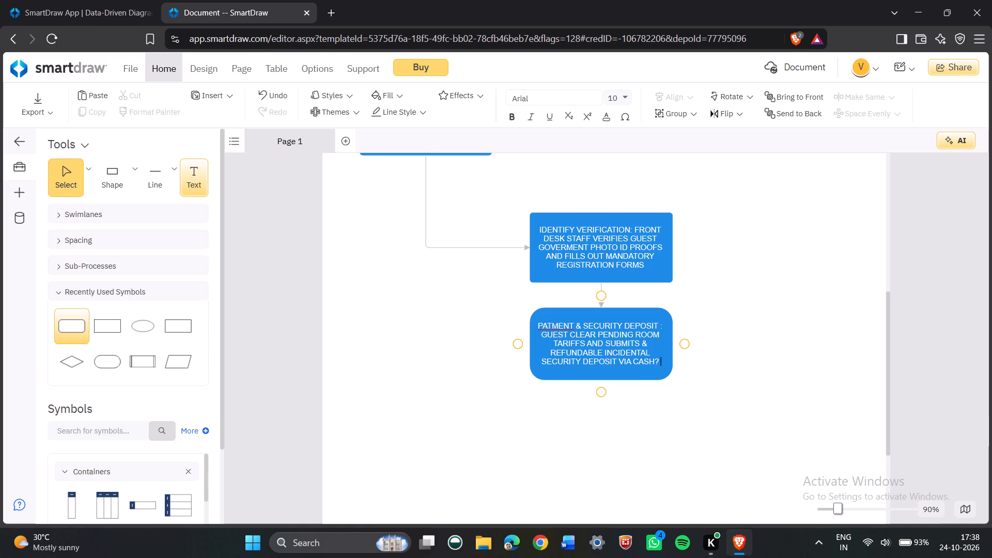
key("BackSpace")
key("BackSpace")
key("space")
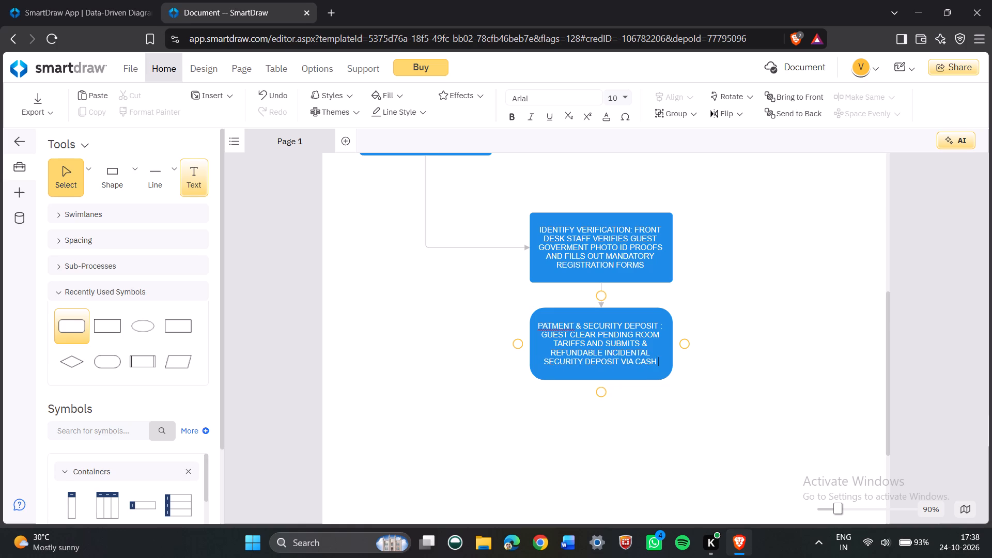
left_click(415, 440)
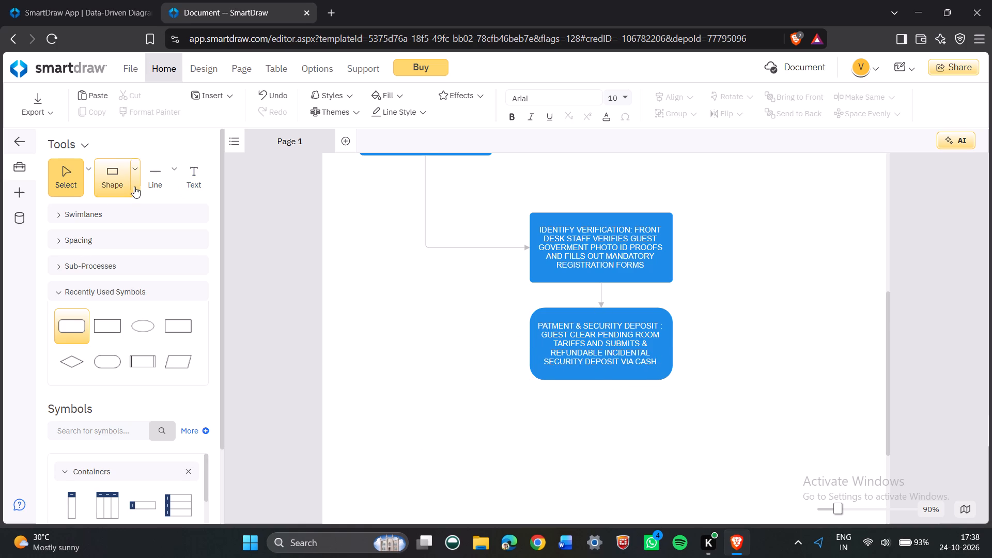
Draw a right-angled line from the bottom centre of the security deposit shape down and left to an open end.
left_click(173, 179)
left_click(212, 260)
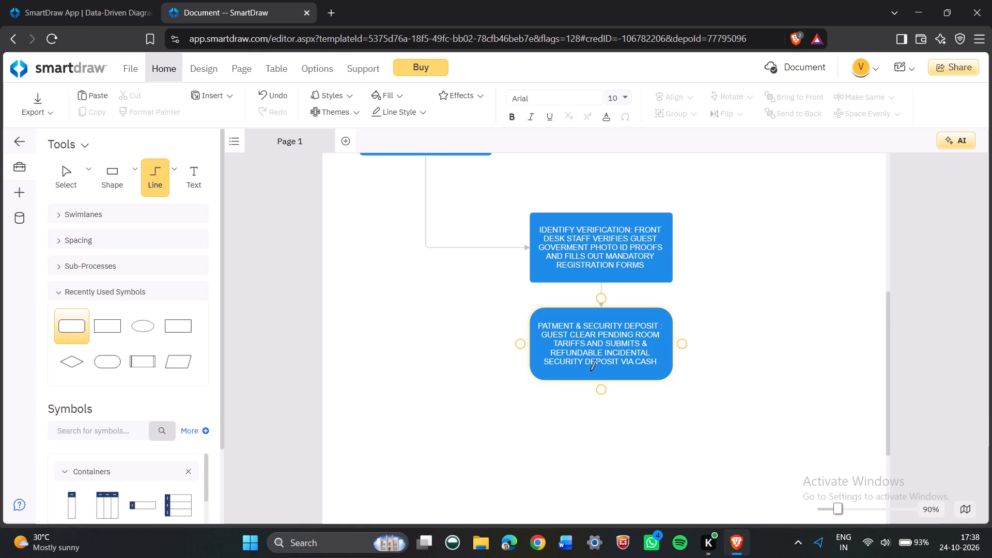
left_click_drag(604, 378, 507, 452)
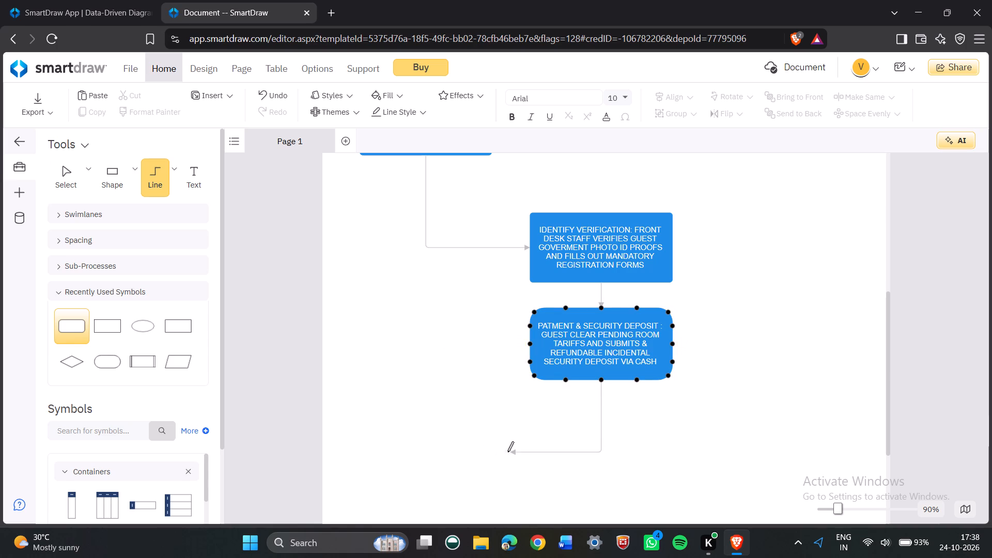
left_click_drag(507, 452, 503, 452)
left_click(449, 473)
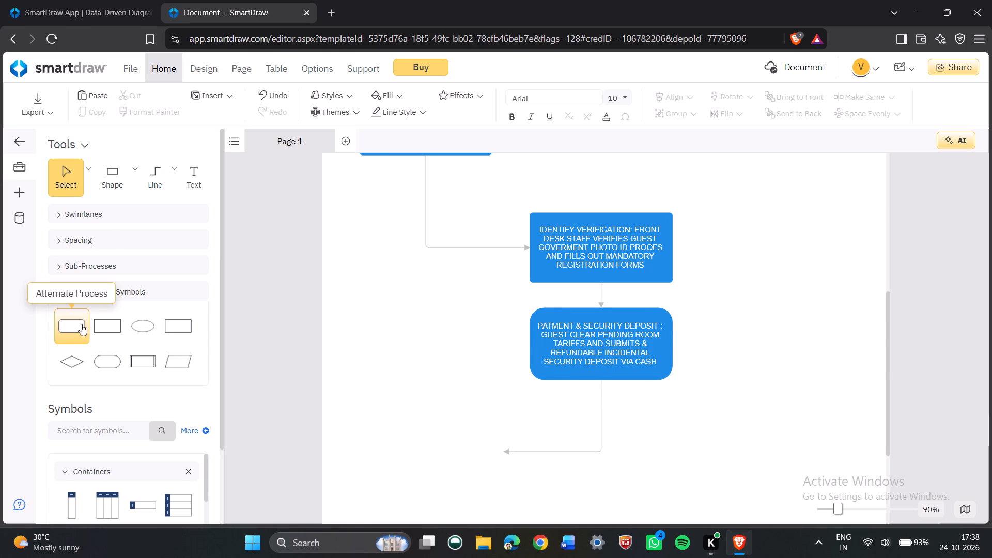
Place an Alternate Process rounded rectangle at the open left end of the right-angled line.
left_click_drag(81, 324, 466, 453)
Enlarge the empty rounded rectangle at the end of the right-angled line, extending it leftward and increasing its height for text.
left_click_drag(419, 454, 380, 463)
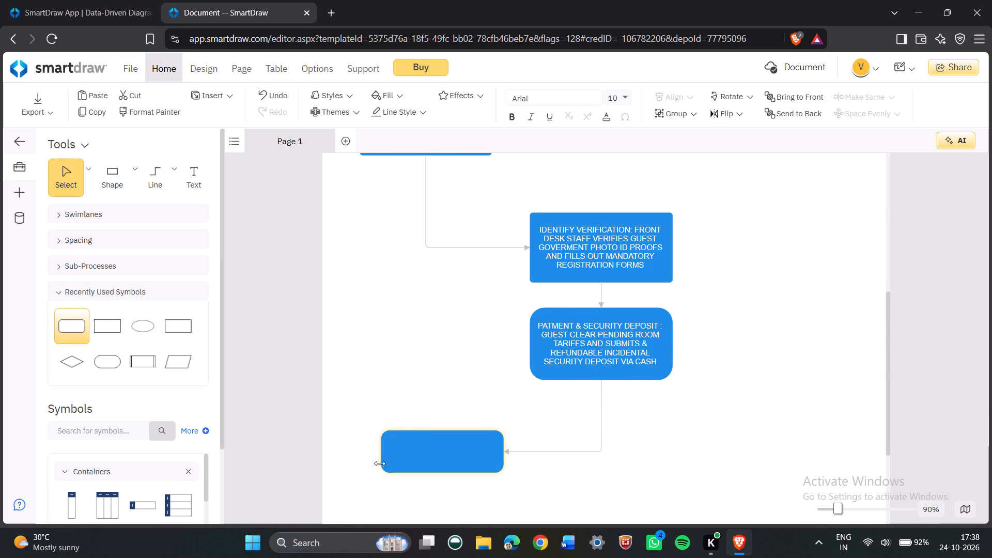
left_click_drag(380, 463, 375, 464)
left_click_drag(440, 429, 436, 412)
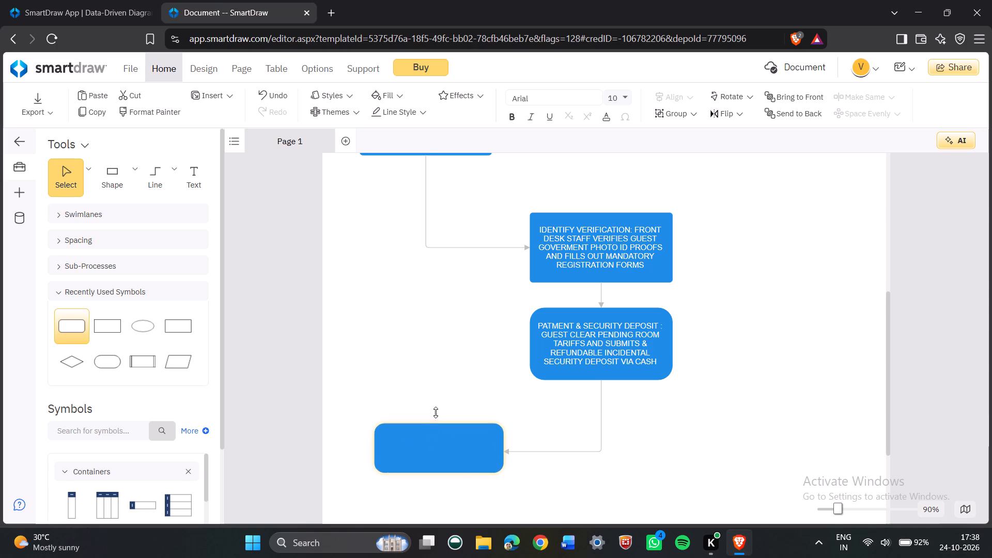
left_click_drag(436, 412, 436, 402)
Label the empty rounded rectangle "KEY HANDOVER & CHECK- IN STAFF PROGRAMS ELECTRONIC ROOM KEY CARDS ASSIGNS BALLBOY ASSISTANCE AND OFFICIALLY WELCOMES".
left_click(435, 441)
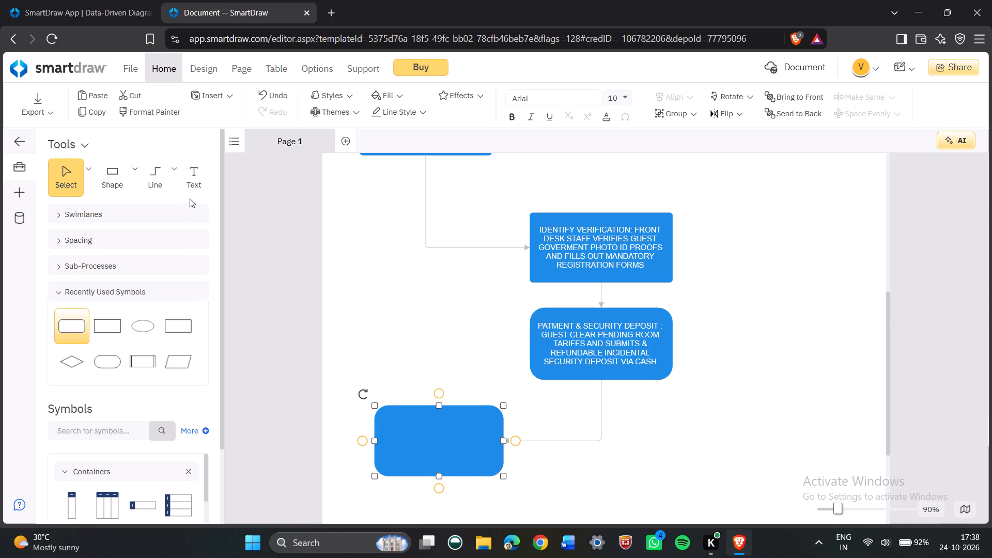
left_click(189, 179)
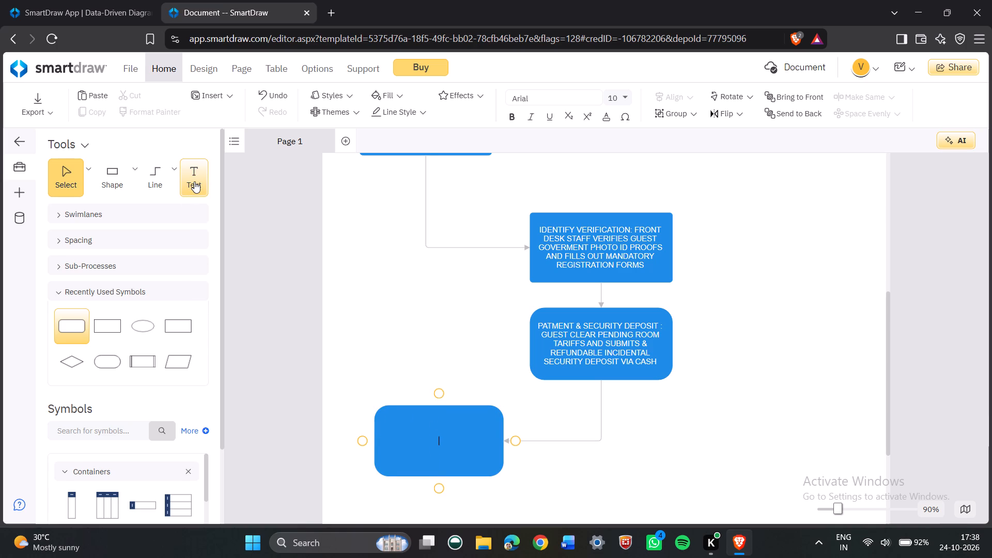
type("KET")
key("space")
key("BackSpace")
key("BackSpace")
type("Y")
key("space")
type("HANDOVER")
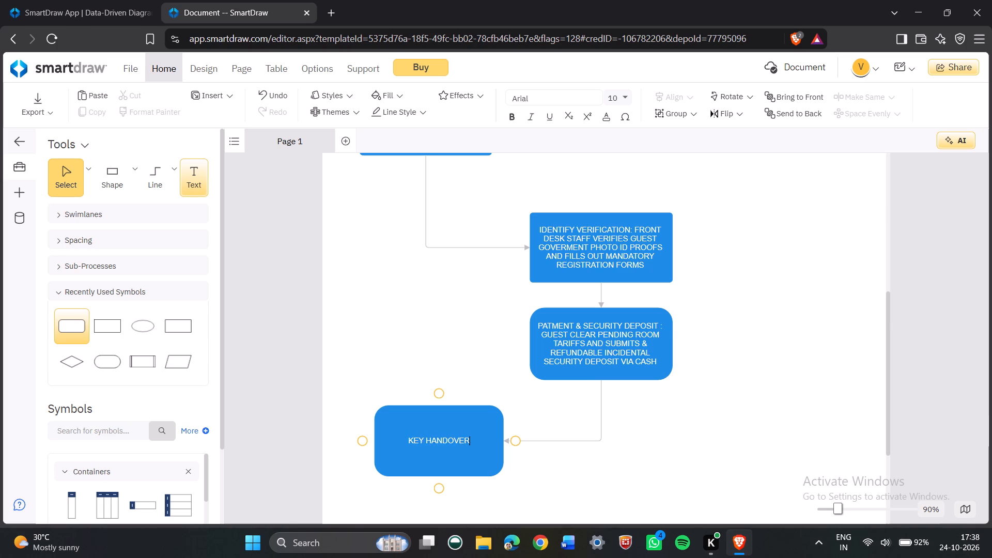
key("space")
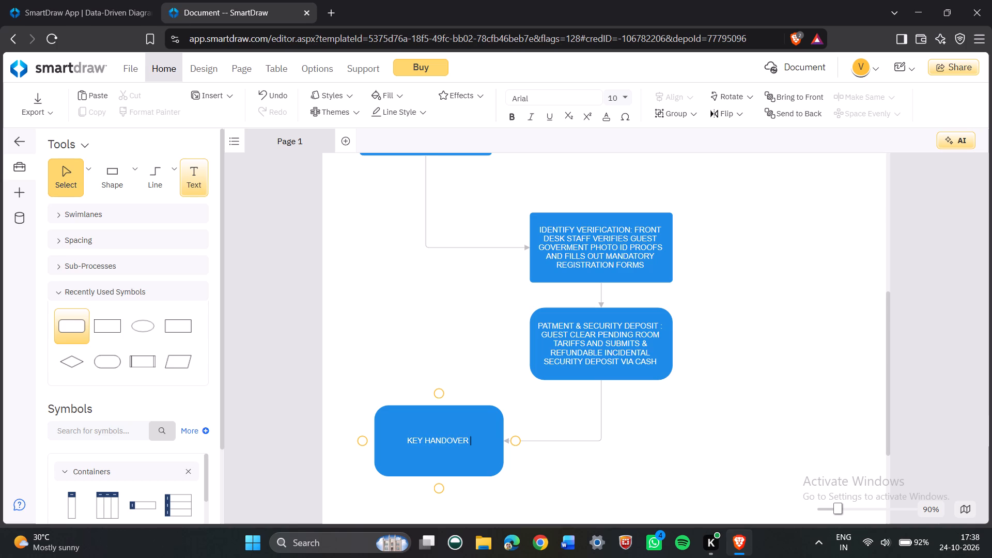
type("& CHECK")
key("space")
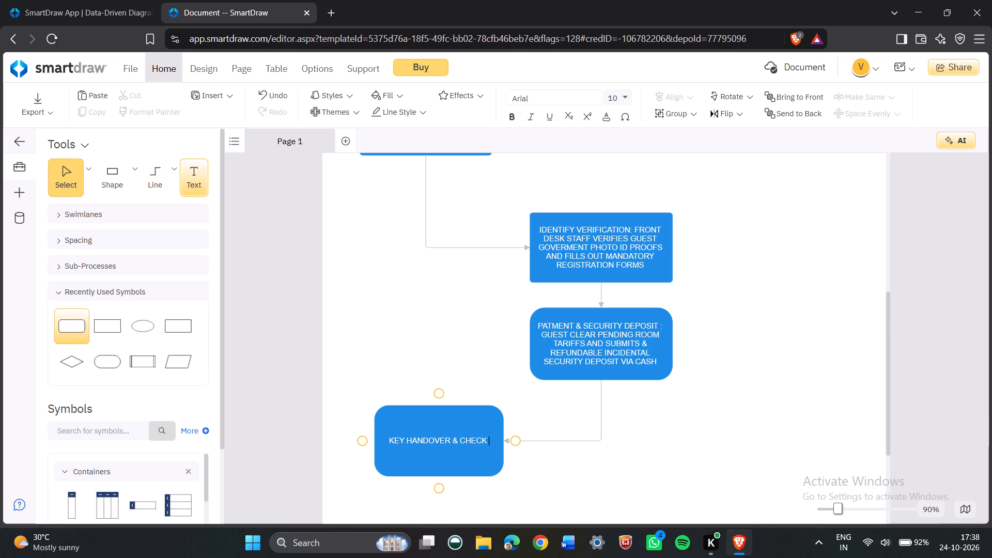
key("BackSpace")
type("- IN")
key("space")
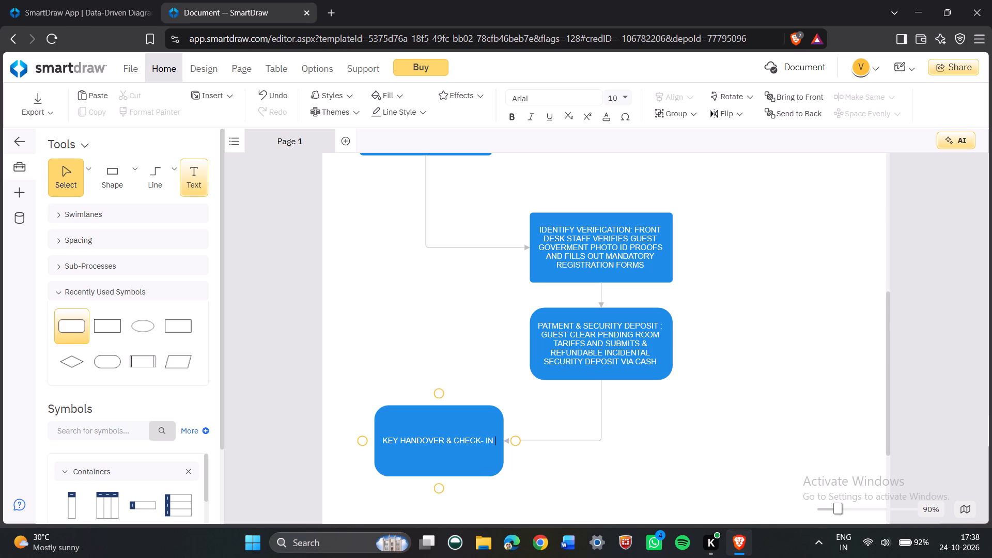
type("STAFF")
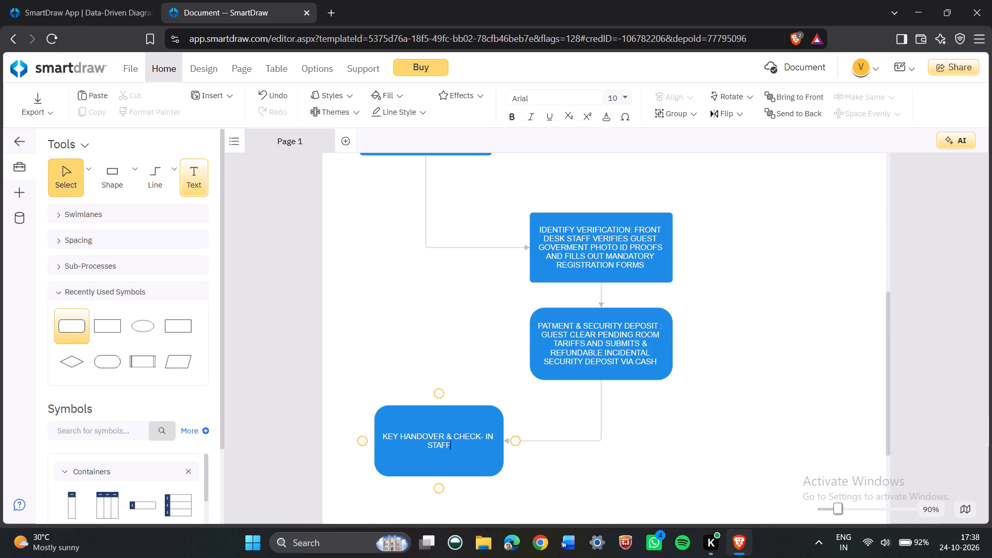
key("space")
type("PROGRAM")
key("space")
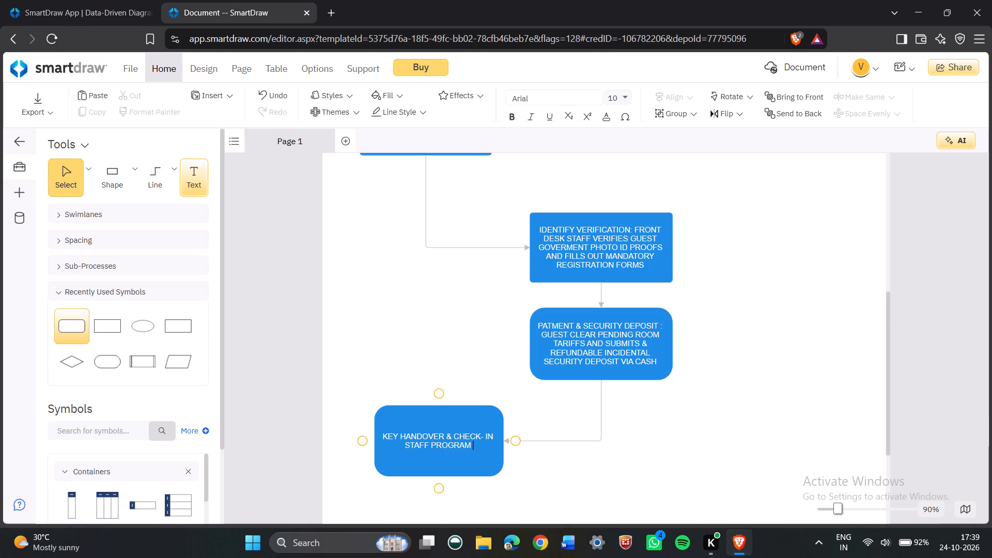
key("BackSpace")
key("s")
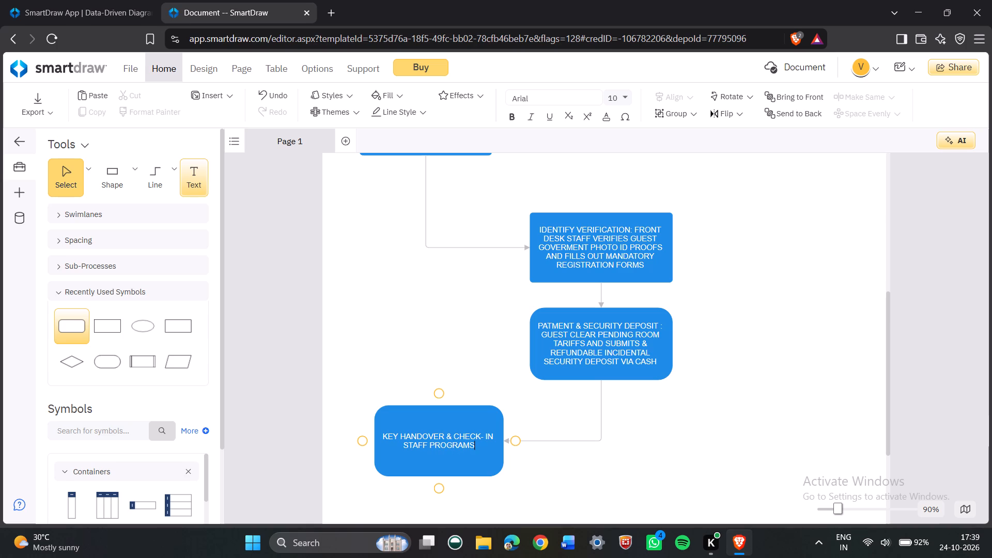
key("space")
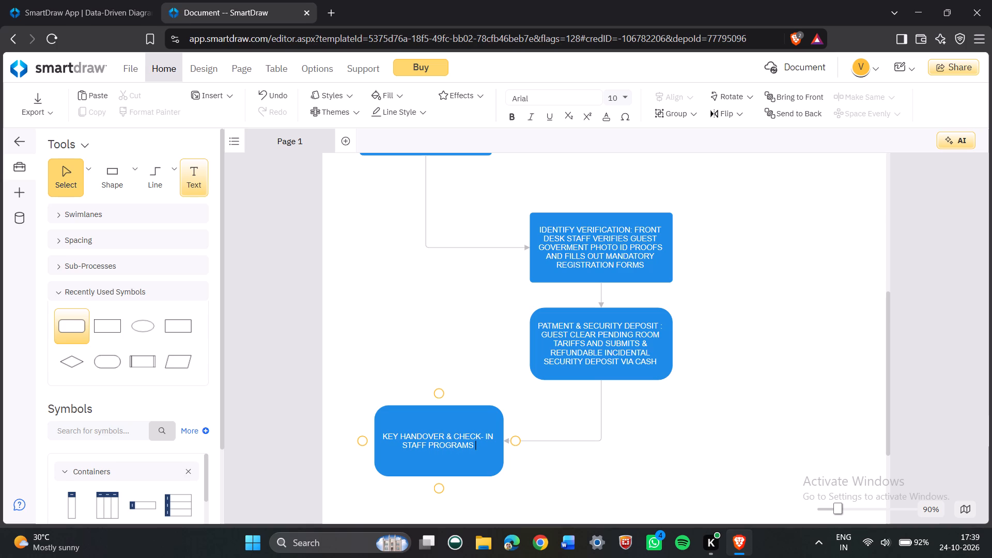
type("ELECT")
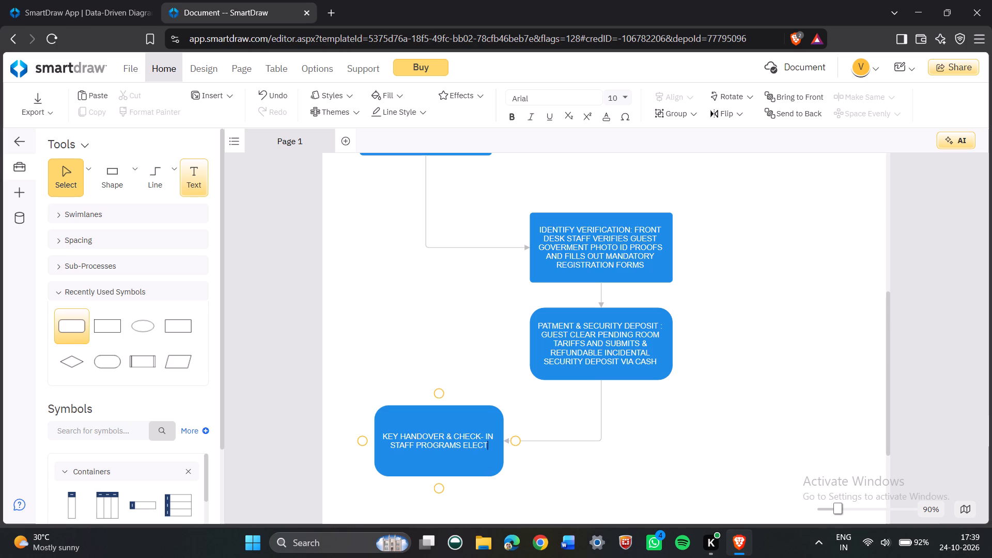
type("RO")
type("NIC")
key("space")
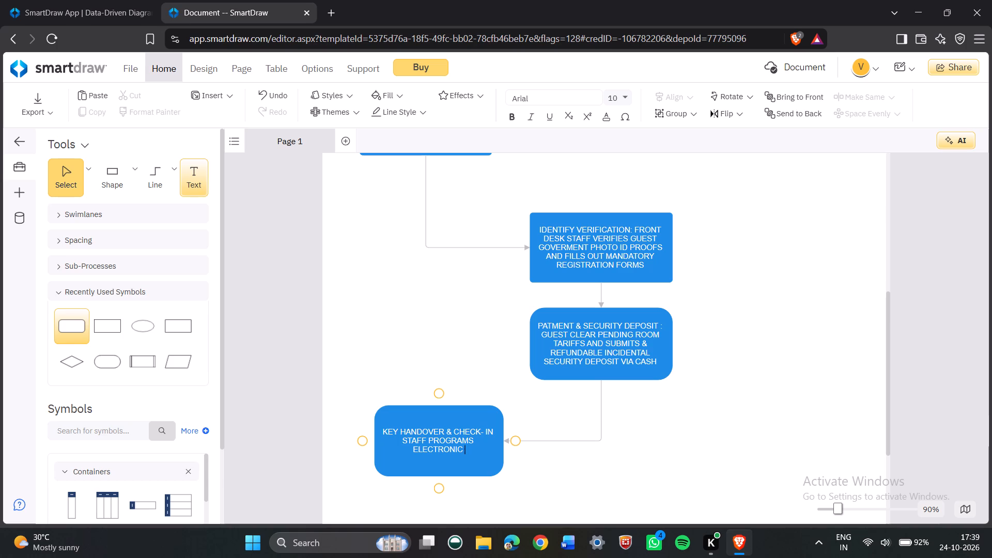
type("ROOM")
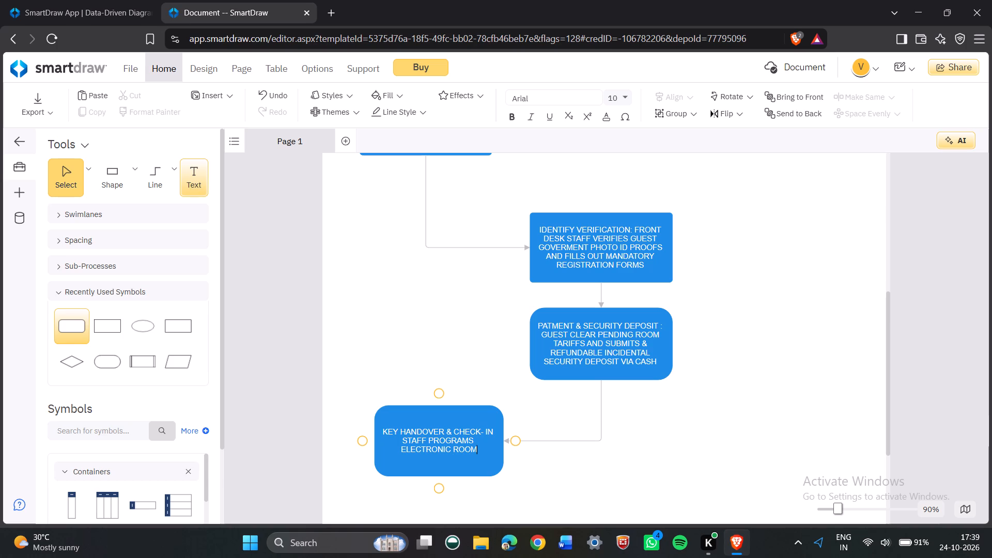
key("space")
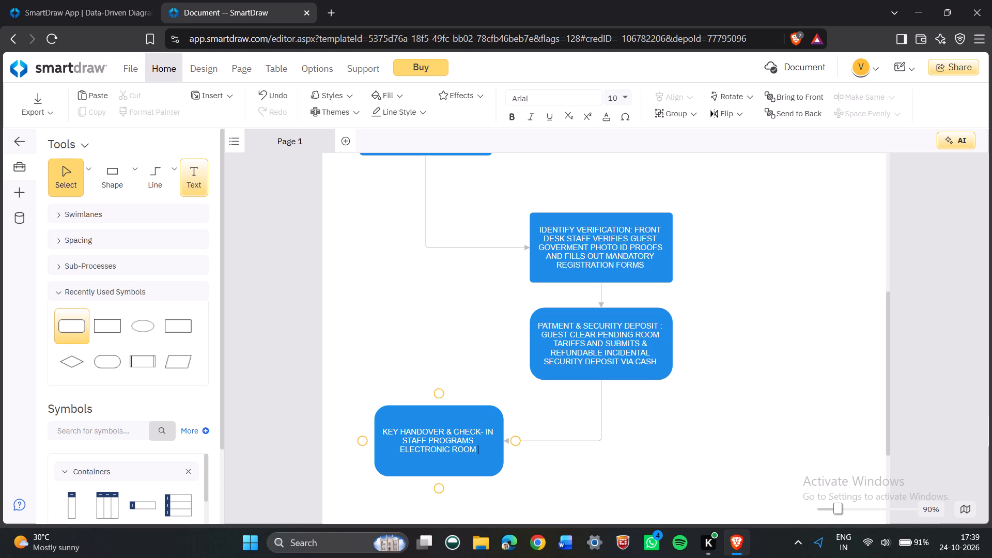
type("KEY")
key("space")
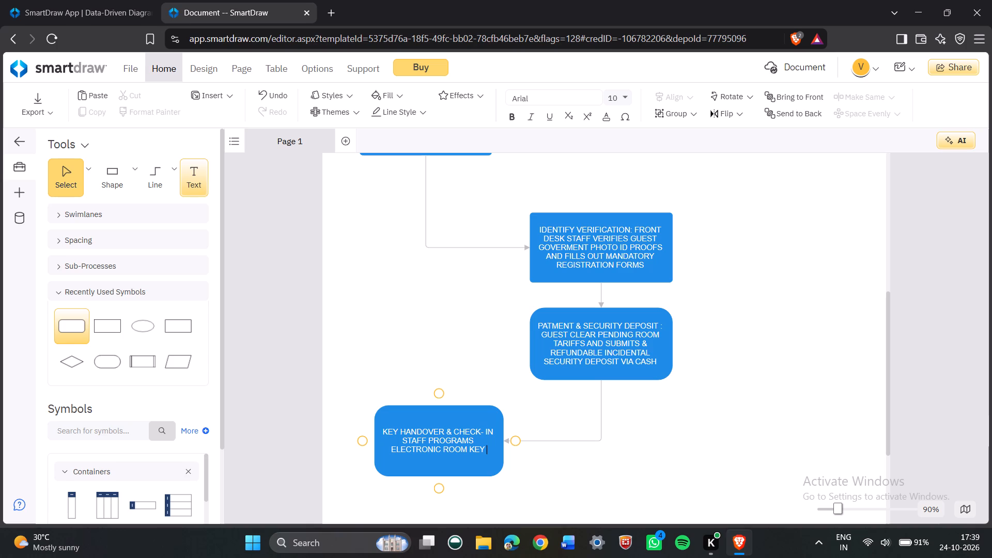
type("CARDS")
key("space")
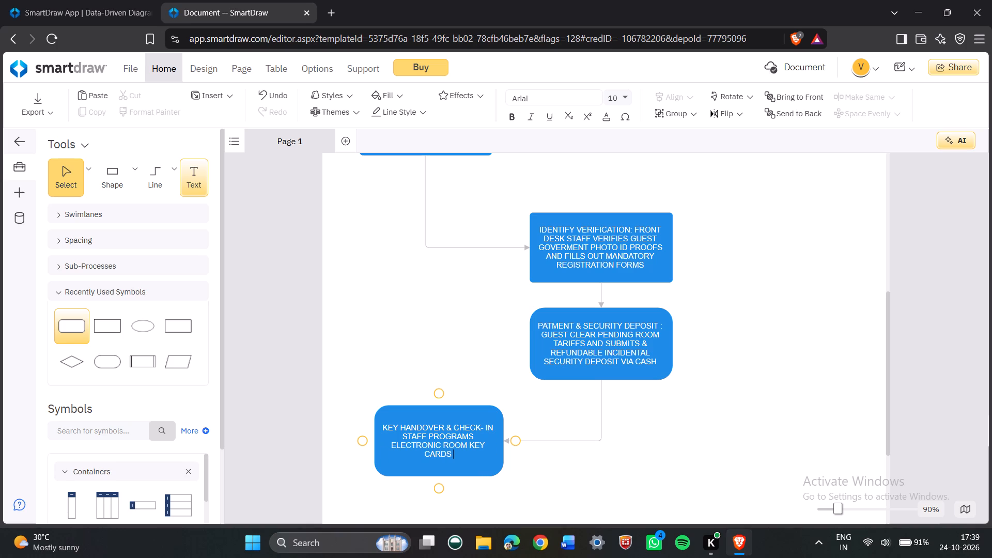
type("ASSIGNS BALLBOY")
key("space")
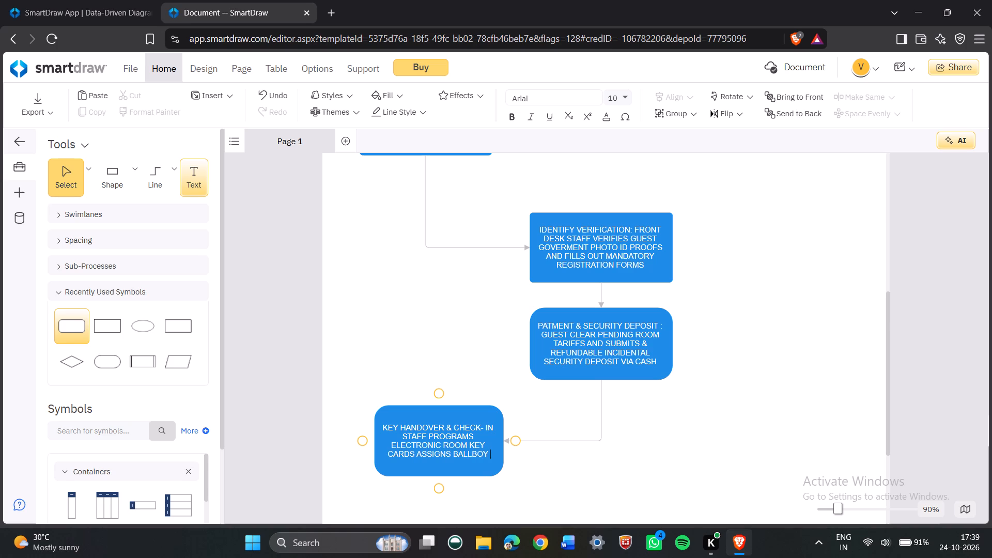
type("ASSISTEN")
key("BackSpace")
key("BackSpace")
type("ANCE")
key("space")
type("AND")
key("space")
type("OFFICIAL")
key("space")
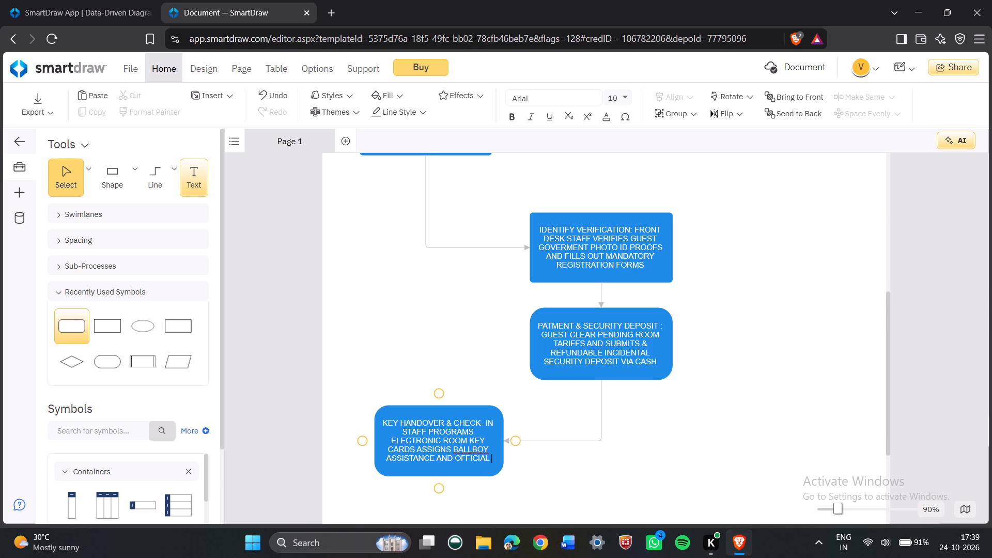
key("BackSpace")
key("BackSpace")
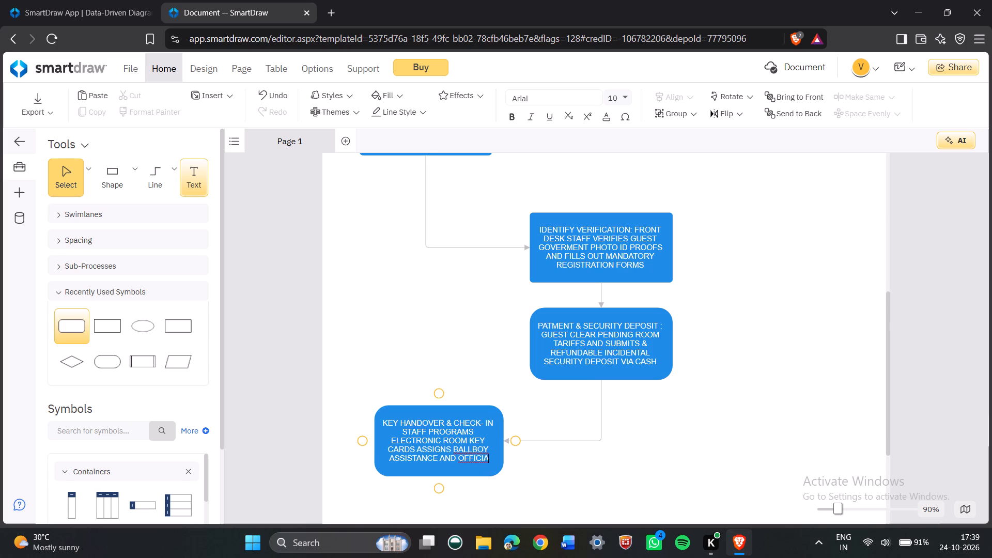
type("LLY")
key("space")
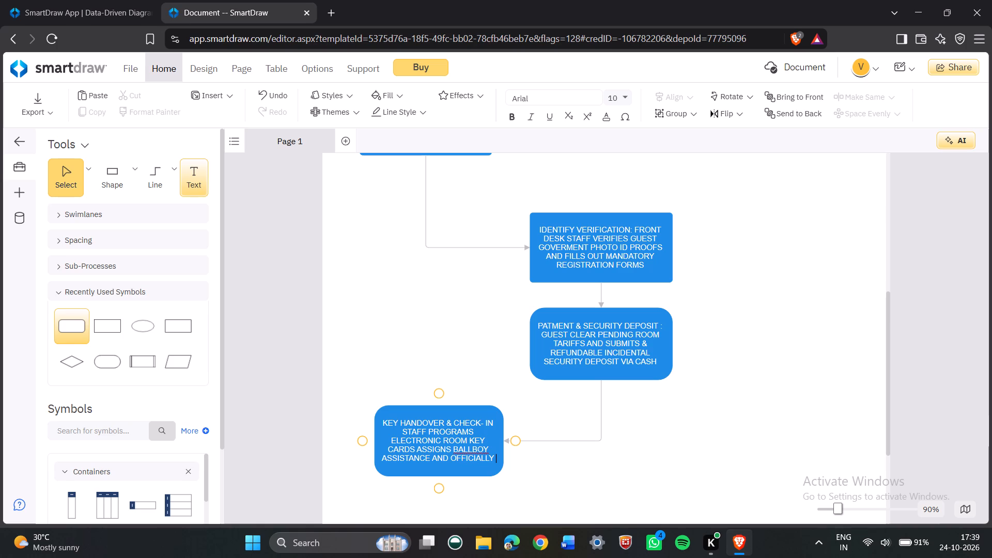
type("WELCOMES")
key("space")
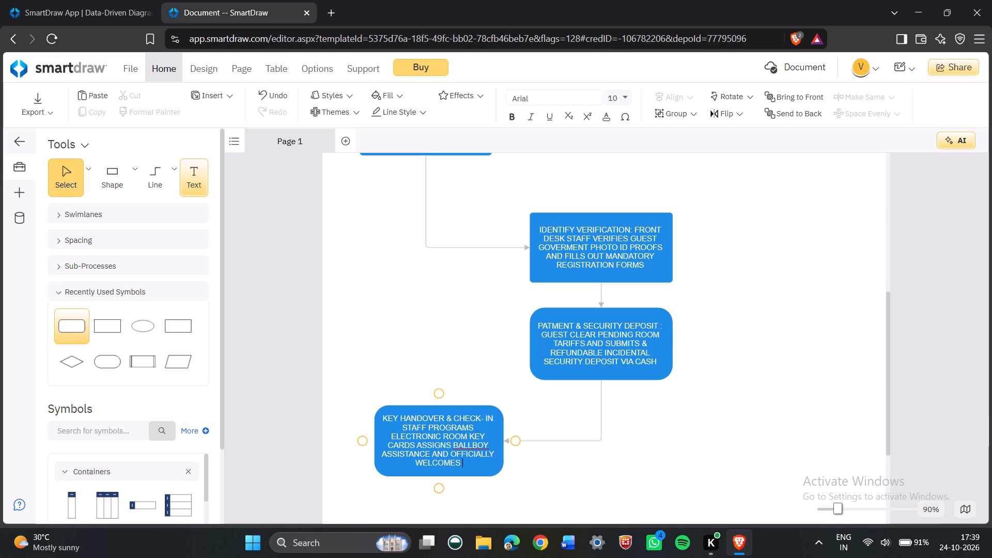
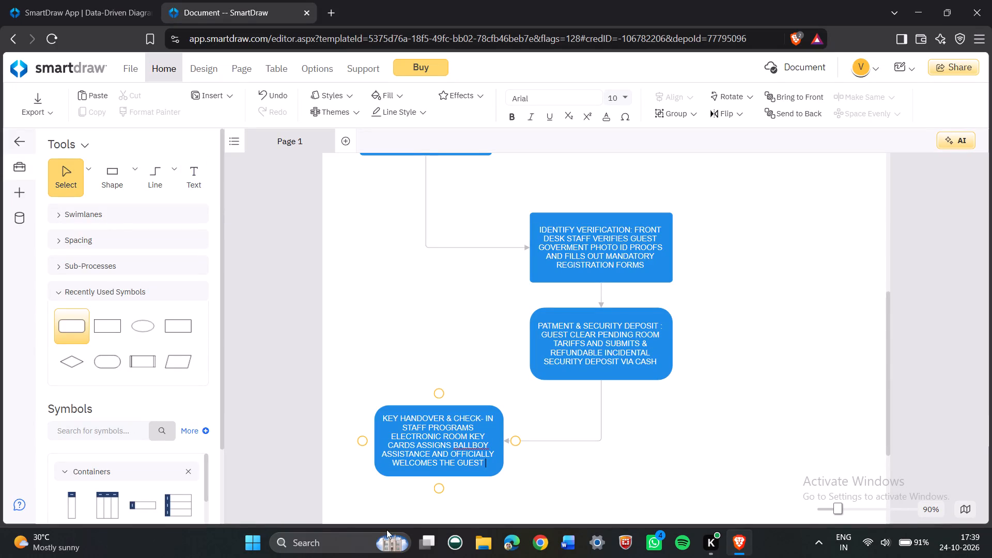
Fill the online reservation and booking confirmation ovals with dark teal from the standard colours.
left_click(504, 490)
scroll(501, 489, "up", 7)
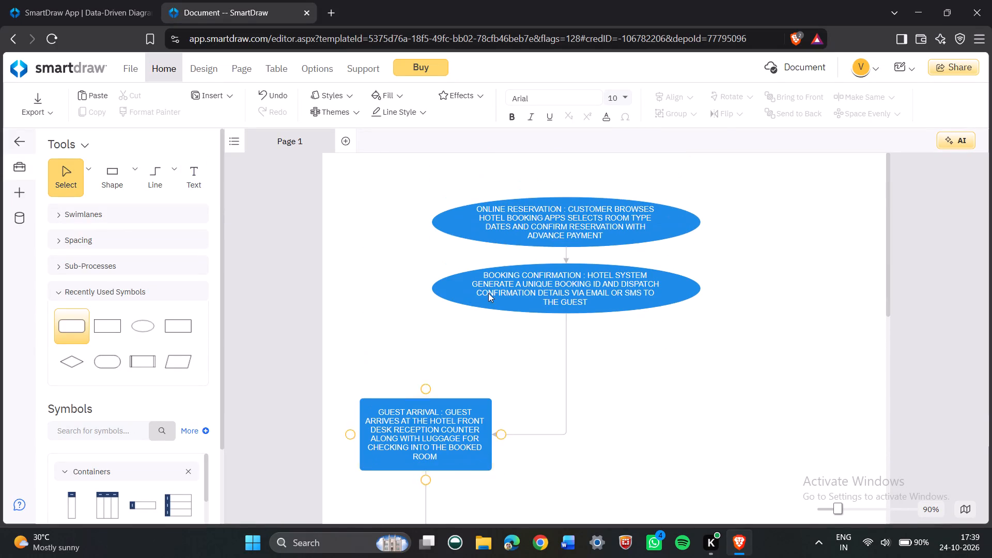
left_click(520, 219)
left_click(392, 96)
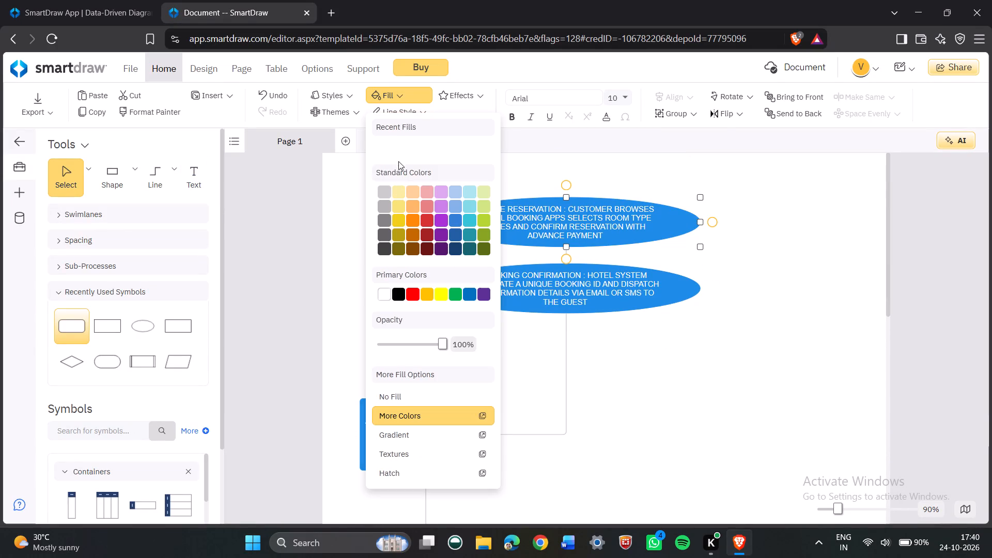
left_click(470, 238)
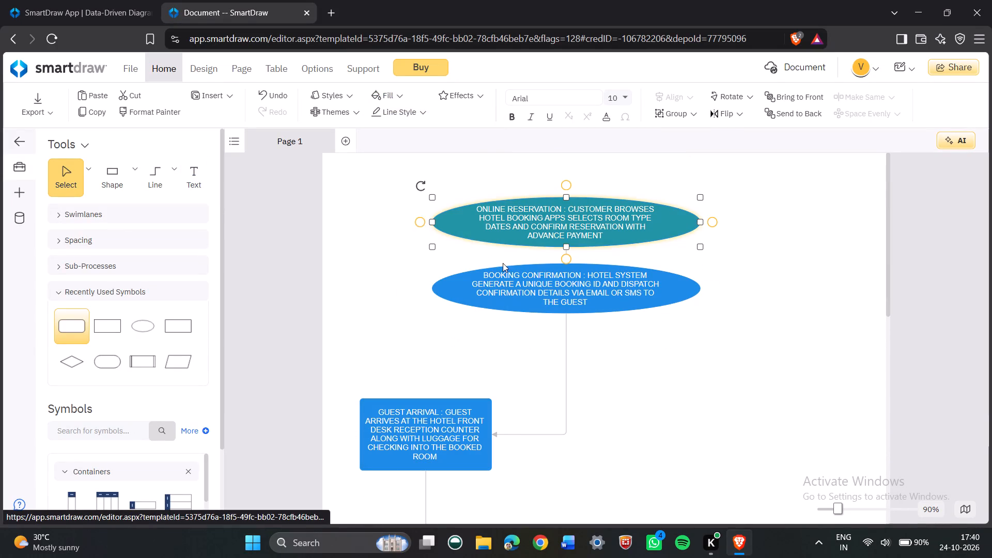
left_click(537, 294)
left_click(410, 94)
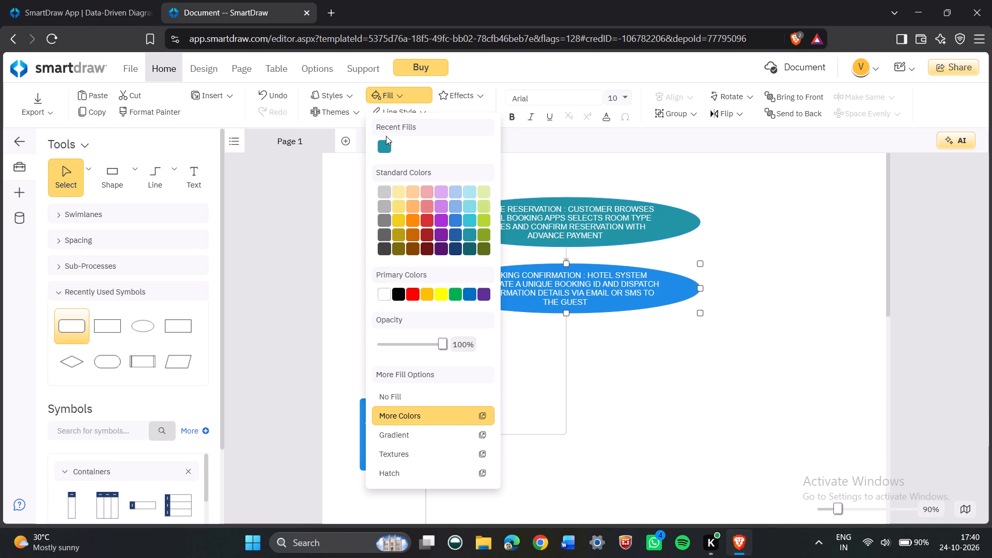
left_click(384, 146)
Apply the same dark teal fill to the guest arrival and identity verification rectangles.
scroll(405, 206, "down", 2)
left_click(413, 299)
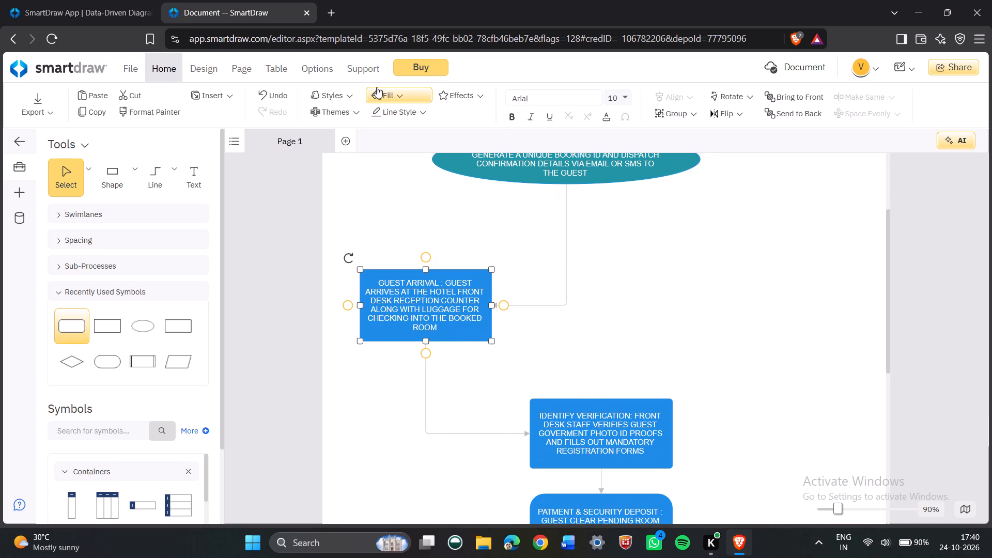
left_click(377, 87)
left_click(379, 151)
scroll(466, 272, "down", 2)
left_click(567, 289)
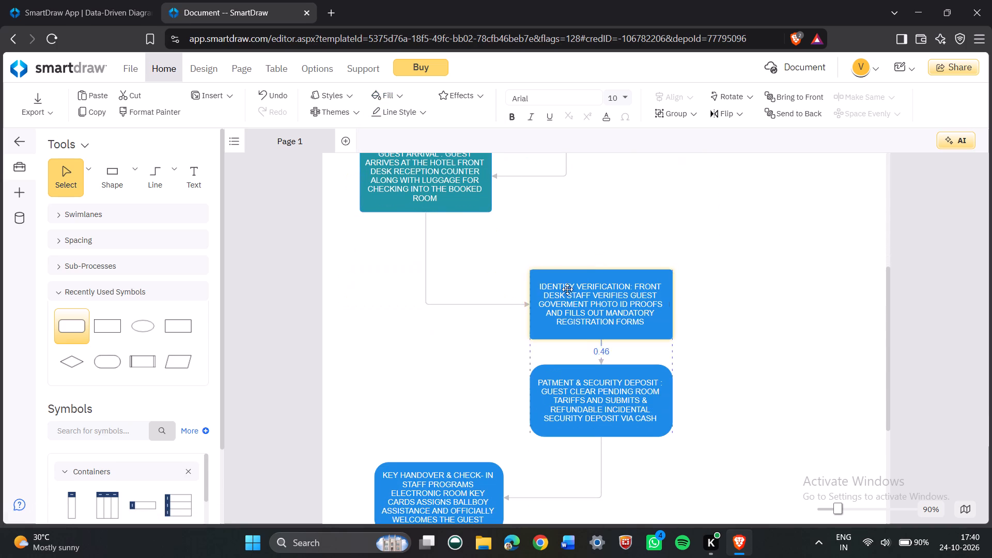
left_click(382, 96)
left_click(387, 143)
Apply the same dark teal fill to the payment and security deposit and key handover rounded rectangles.
scroll(396, 163, "down", 2)
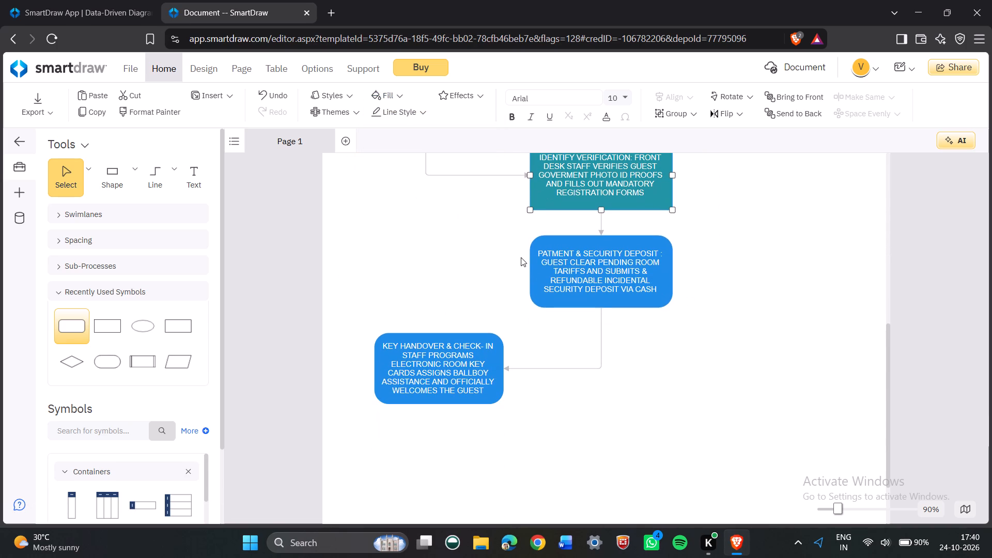
left_click(554, 261)
left_click(391, 96)
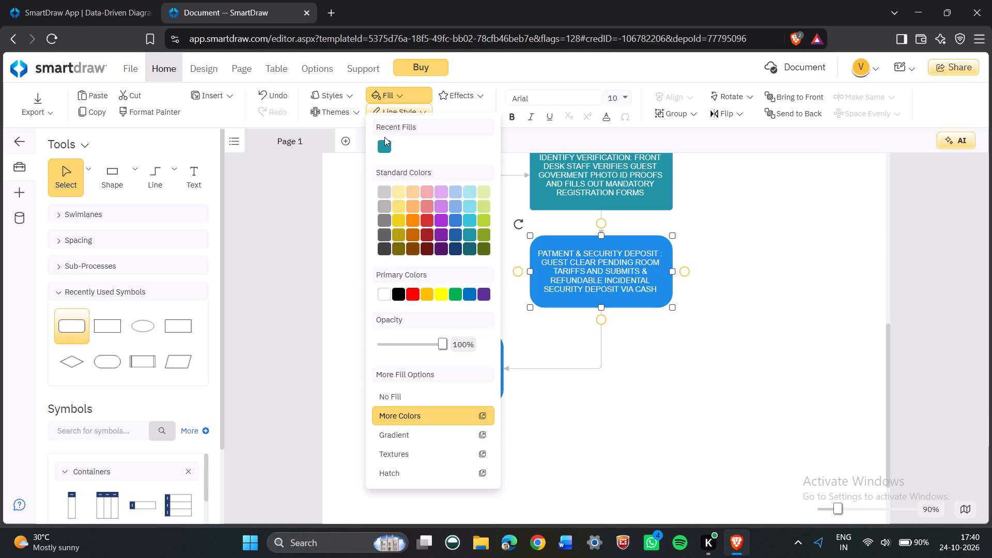
left_click(384, 142)
left_click(427, 333)
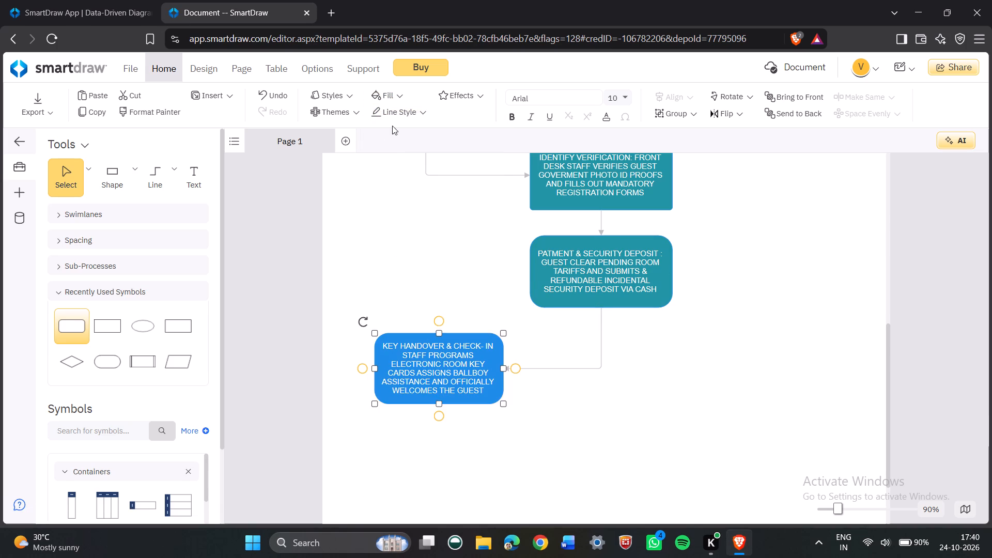
left_click(392, 88)
left_click(383, 151)
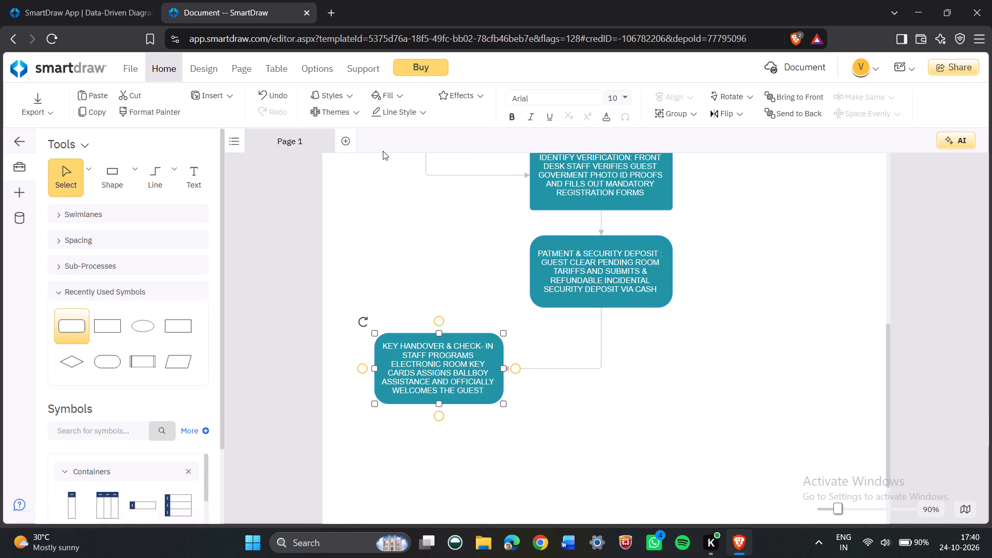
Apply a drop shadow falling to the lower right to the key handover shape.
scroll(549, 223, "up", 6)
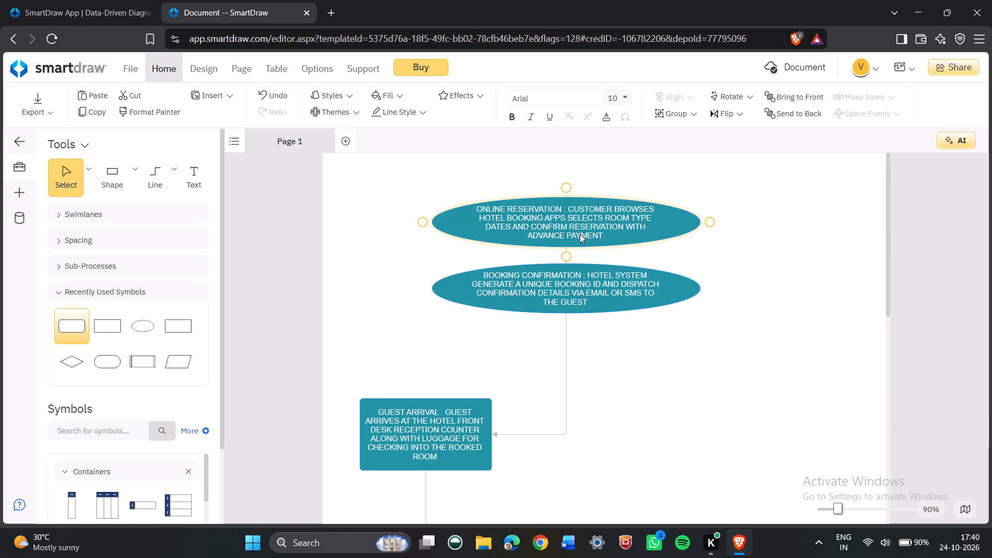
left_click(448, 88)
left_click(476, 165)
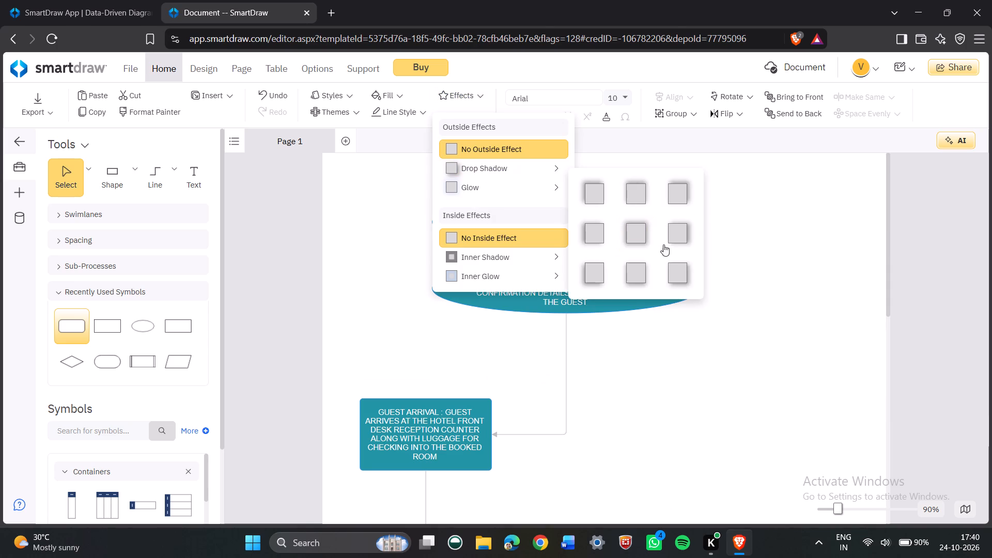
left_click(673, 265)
Give the key handover shape a blue outer glow and a heavy inner shadow along its top and left edges.
left_click(473, 94)
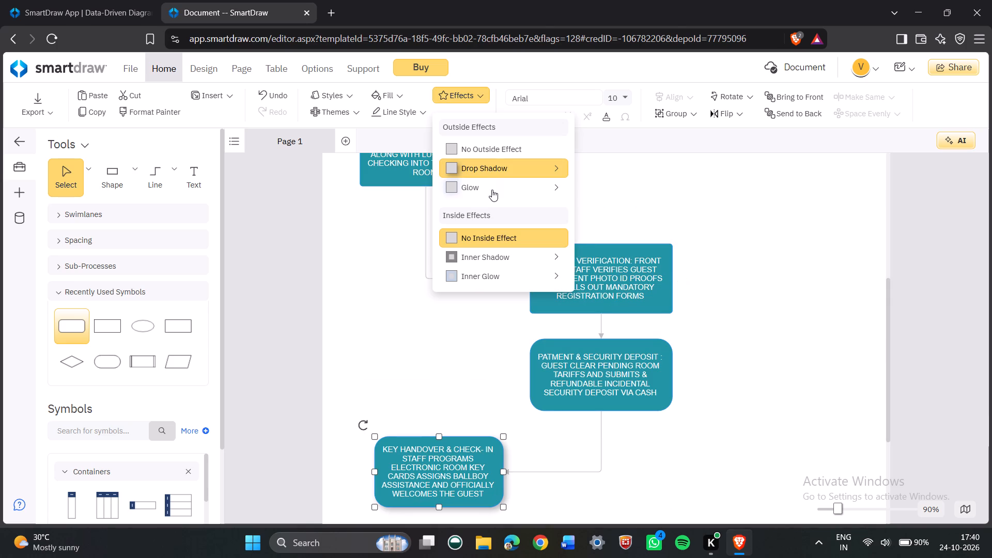
left_click(492, 190)
left_click(599, 259)
scroll(508, 239, "up", 6)
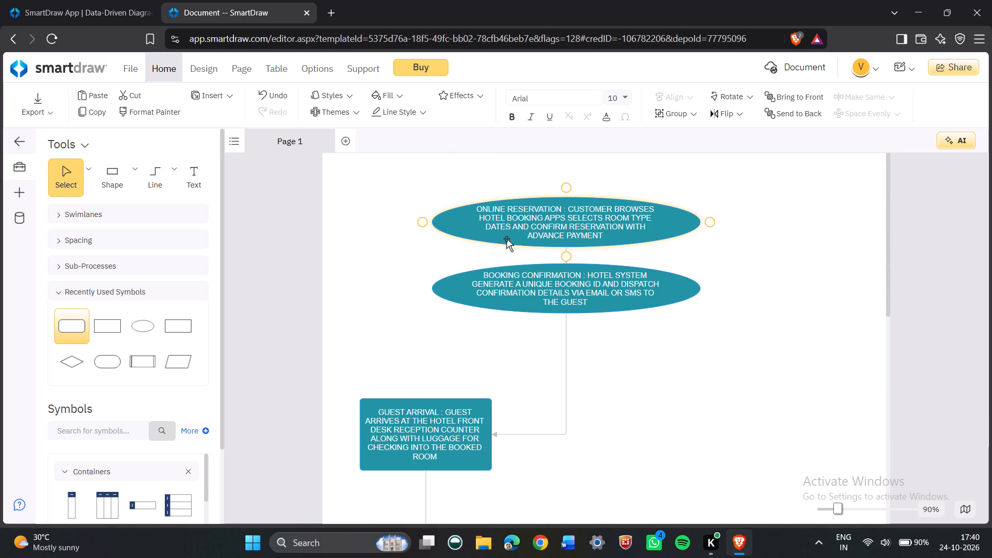
left_click(439, 96)
left_click(467, 255)
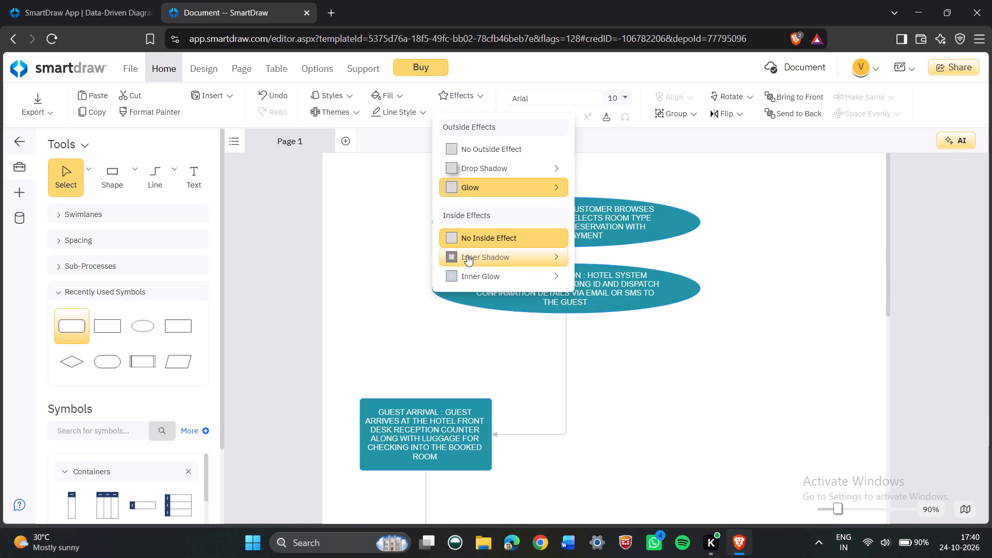
left_click(665, 319)
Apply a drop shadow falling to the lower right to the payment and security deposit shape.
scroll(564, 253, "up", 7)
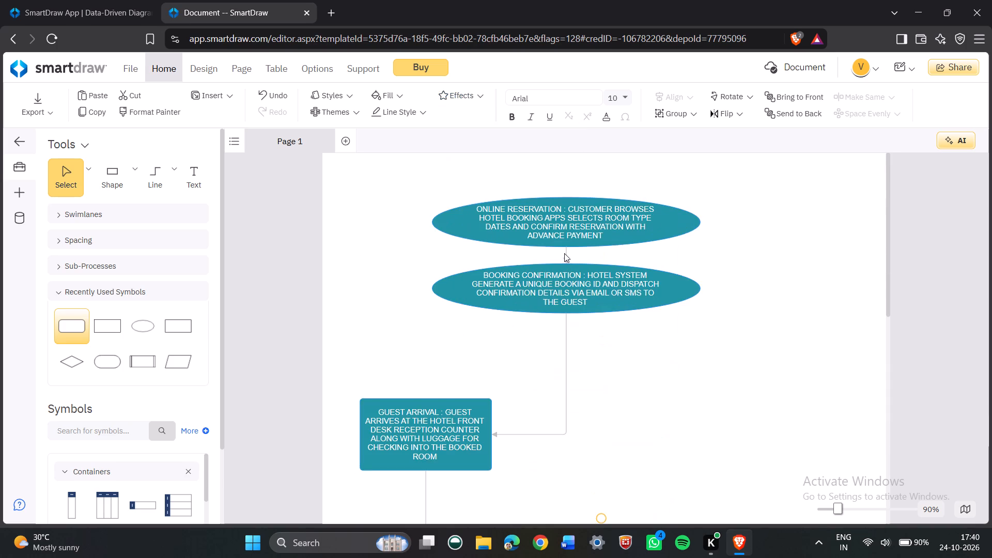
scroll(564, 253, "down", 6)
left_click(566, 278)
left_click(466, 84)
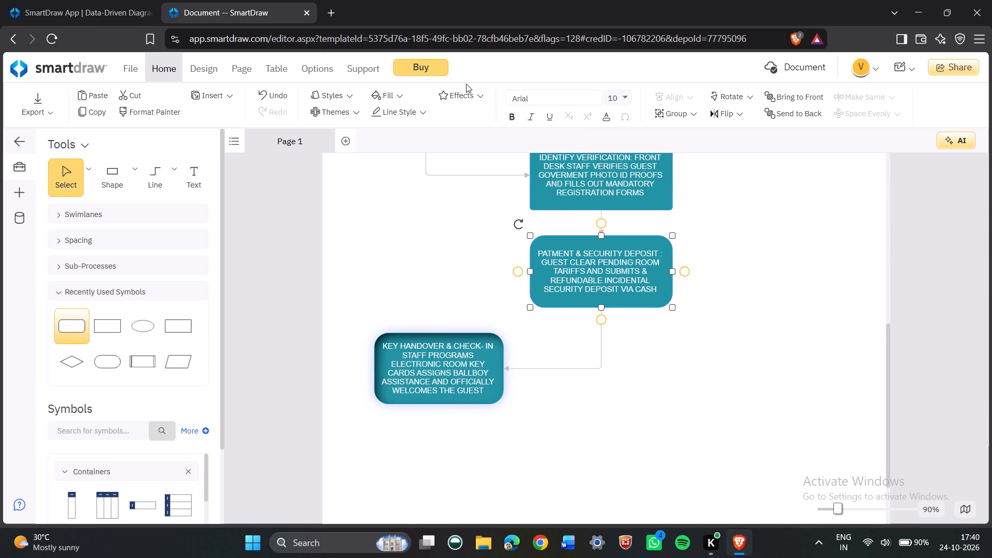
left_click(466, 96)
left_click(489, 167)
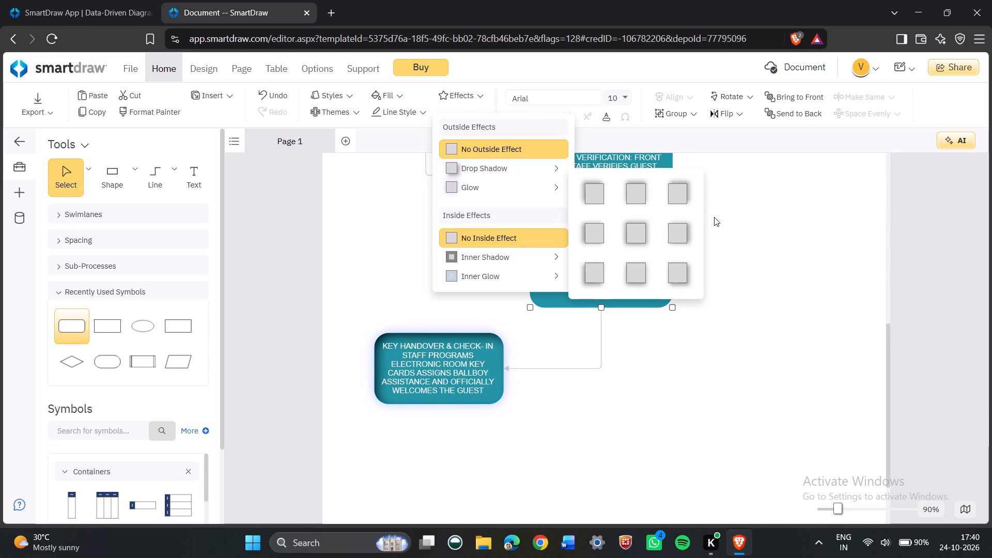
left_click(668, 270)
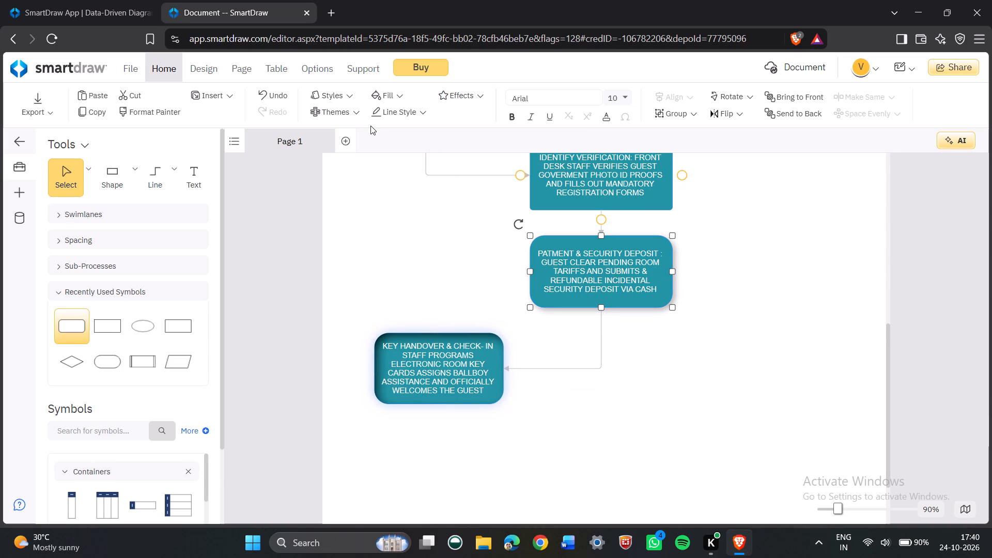
Give the payment and security deposit shape a pink outer glow and a heavy inner shadow along its top and left edges.
left_click(451, 98)
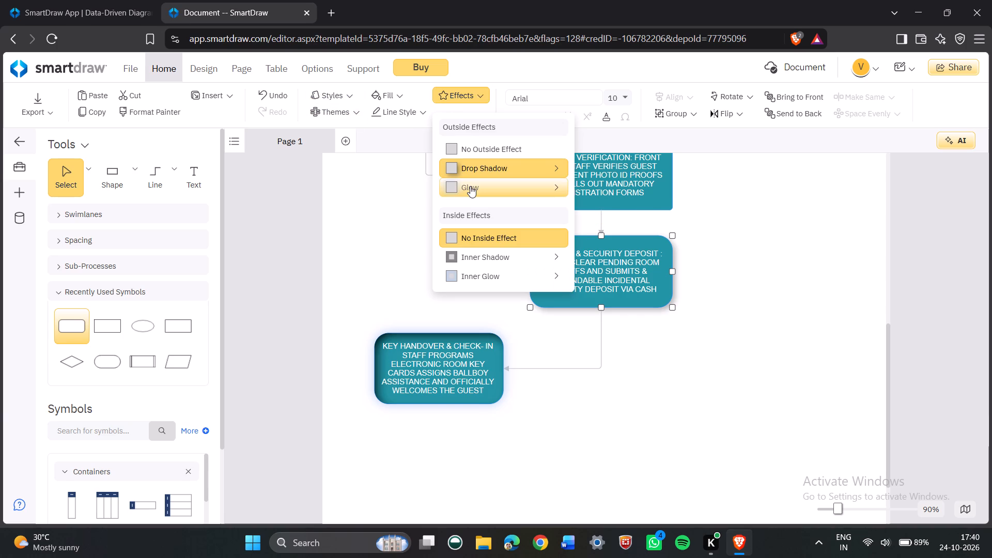
left_click(470, 186)
left_click(675, 282)
left_click(441, 90)
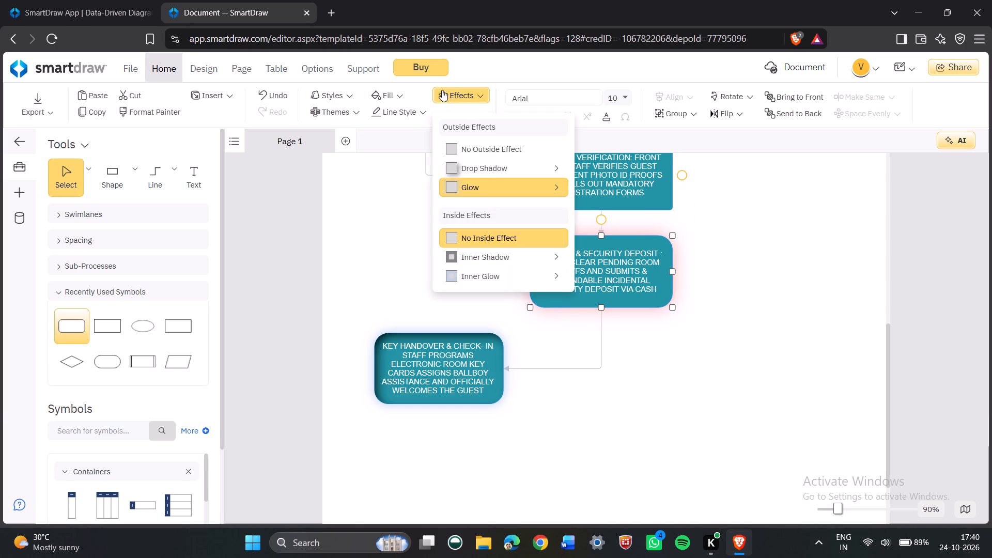
left_click(522, 264)
left_click(685, 323)
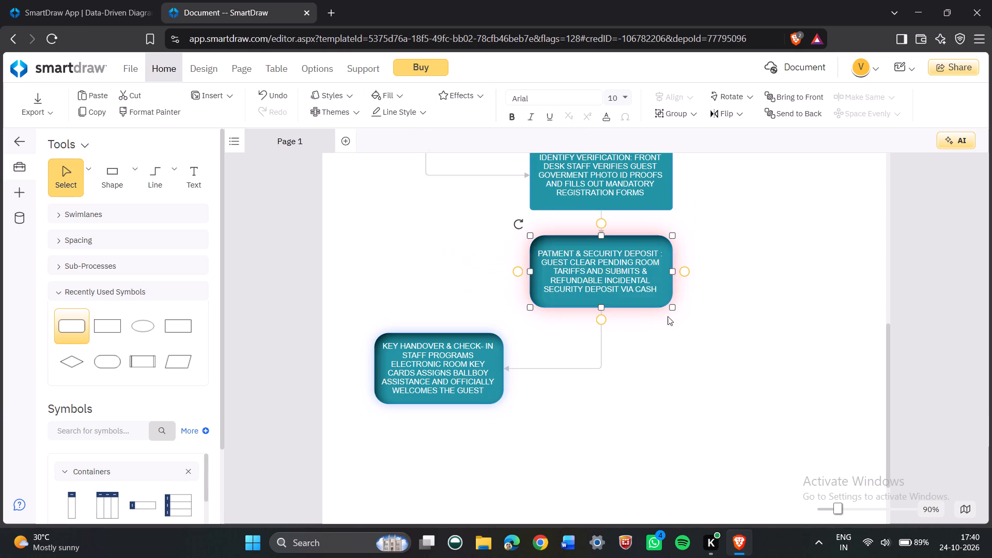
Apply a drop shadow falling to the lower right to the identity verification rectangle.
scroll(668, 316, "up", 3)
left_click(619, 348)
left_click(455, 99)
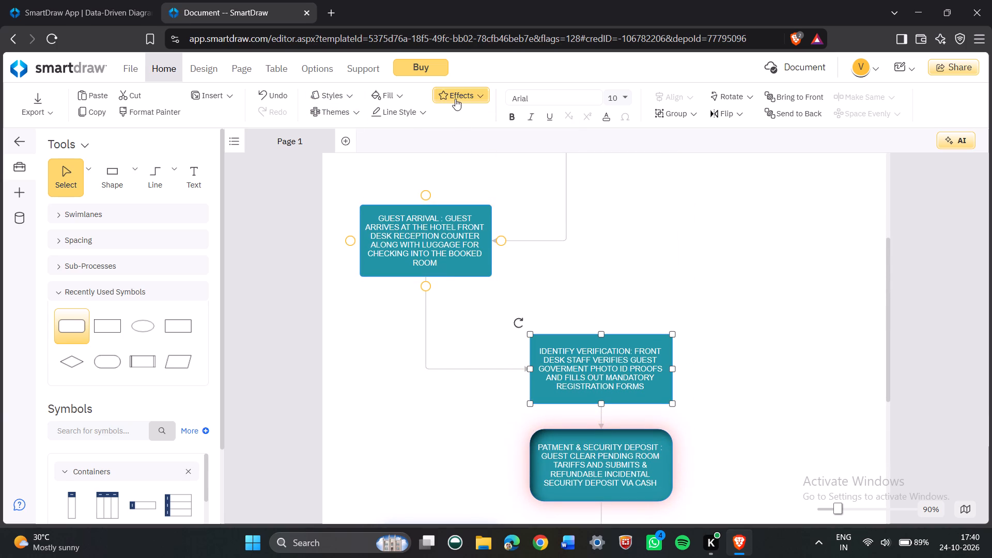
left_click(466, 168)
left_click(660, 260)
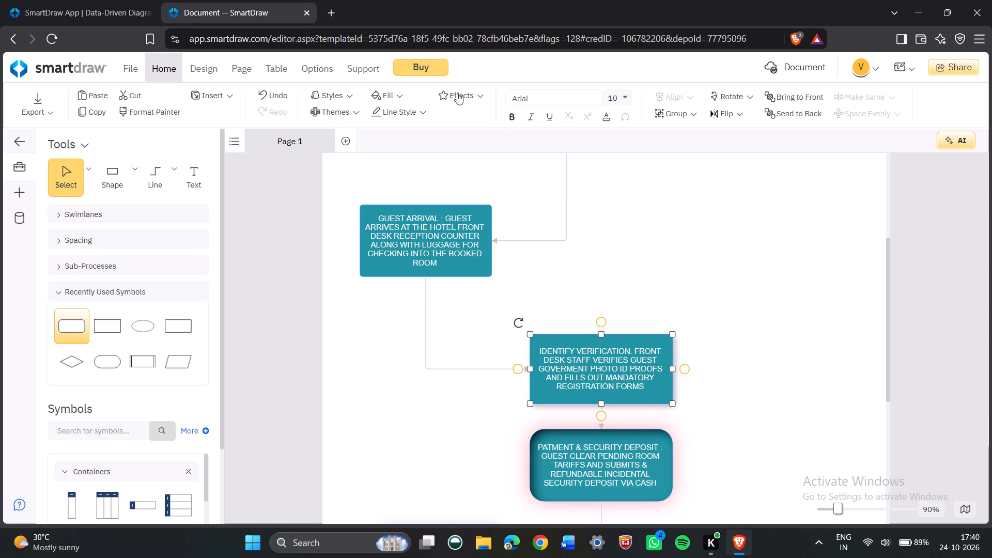
Give the identity verification rectangle a blue outer glow and a heavy inner shadow along its top and left edges.
left_click(455, 91)
left_click(474, 182)
left_click(584, 251)
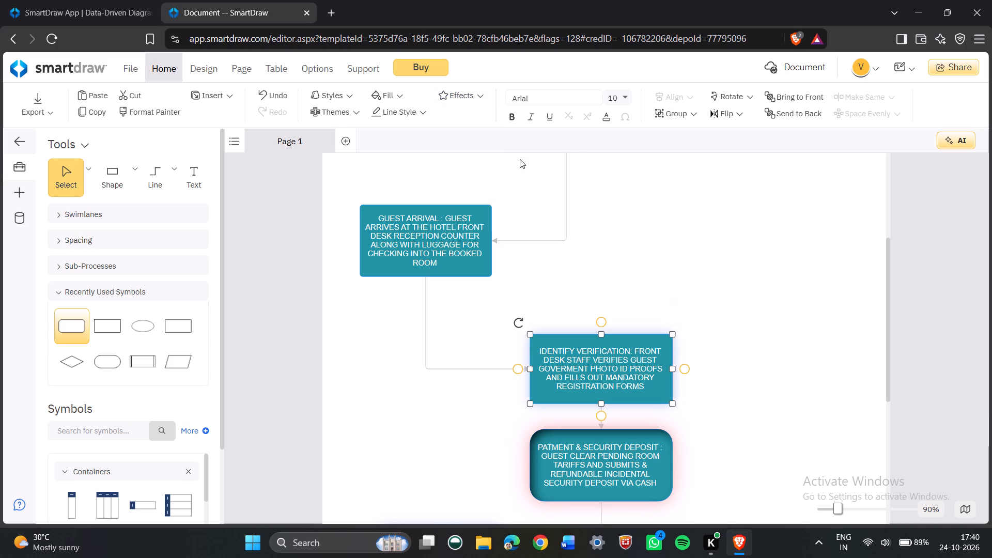
left_click(479, 100)
left_click(501, 254)
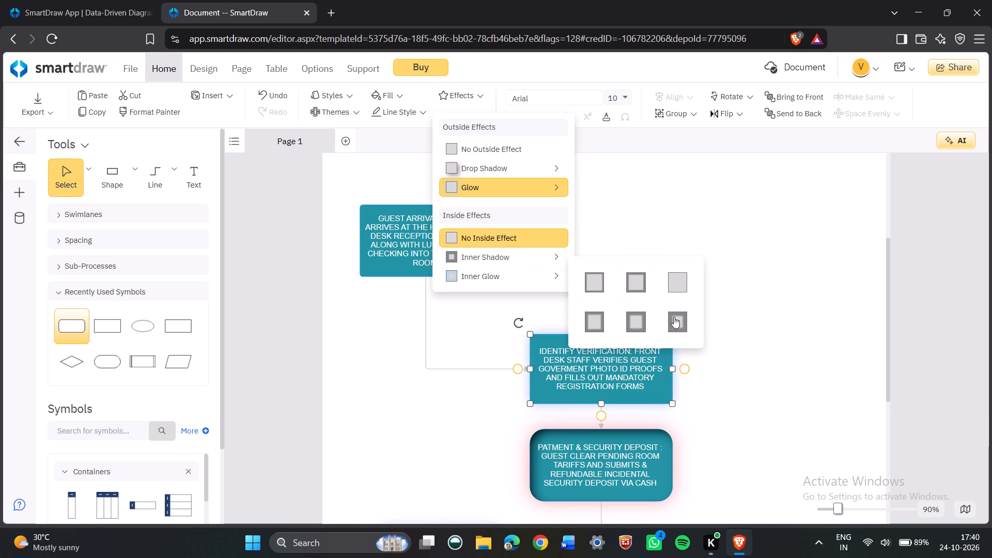
left_click(674, 317)
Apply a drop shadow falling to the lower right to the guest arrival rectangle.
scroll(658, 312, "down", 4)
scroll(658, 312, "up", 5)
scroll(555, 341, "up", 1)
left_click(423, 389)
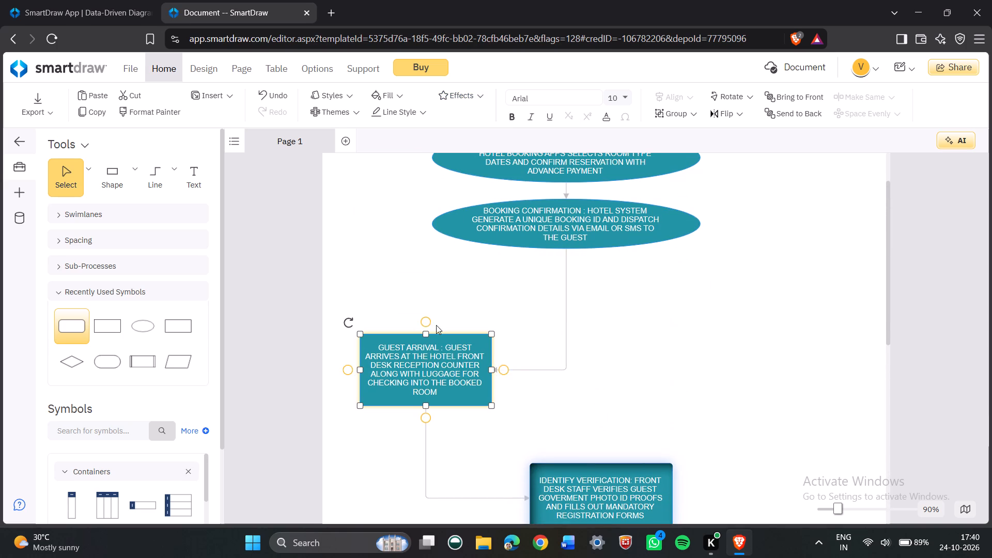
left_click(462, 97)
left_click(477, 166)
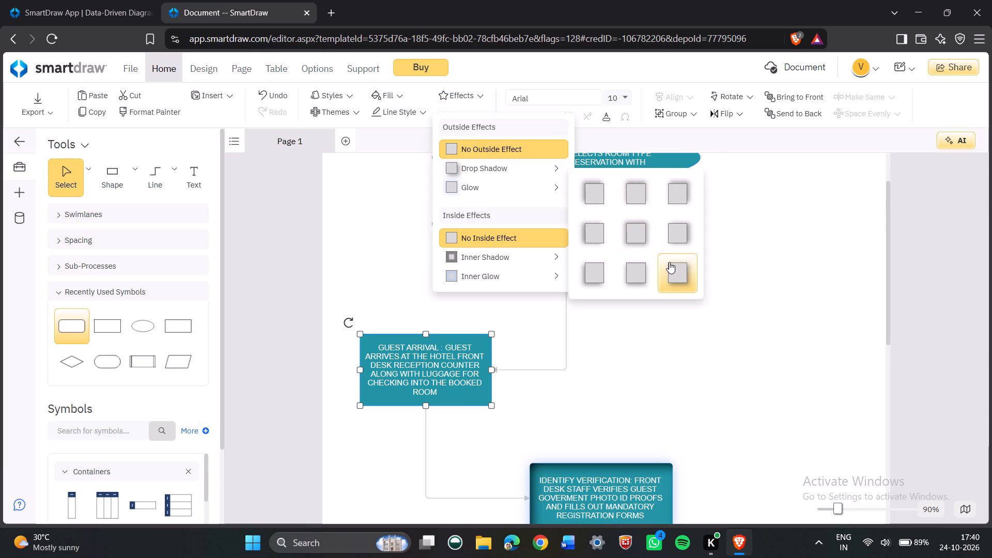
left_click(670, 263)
Give the guest arrival rectangle a pink outer glow and a heavy inner shadow along its top and left edges.
left_click(459, 98)
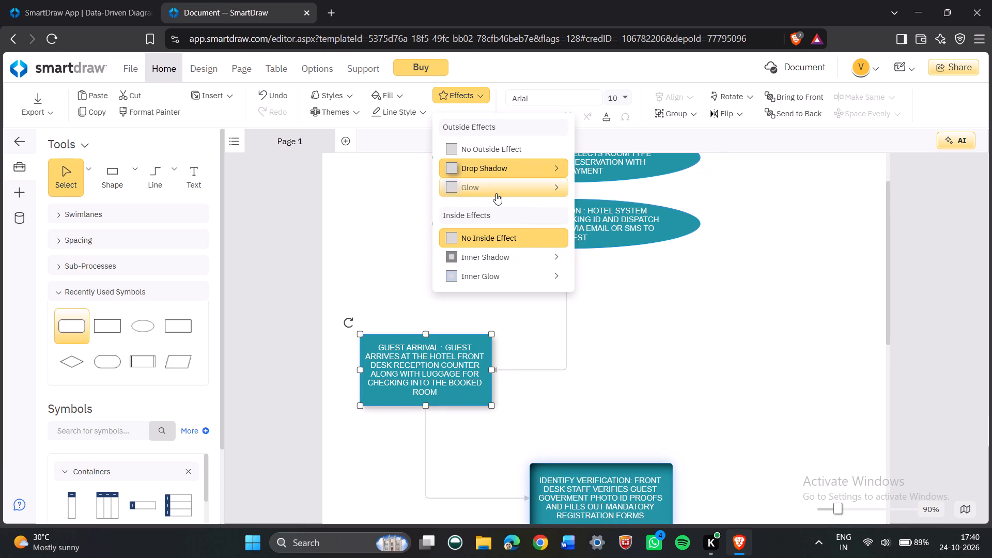
left_click(495, 193)
left_click(669, 292)
left_click(469, 104)
left_click_drag(469, 100, 472, 107)
left_click(448, 99)
left_click(522, 258)
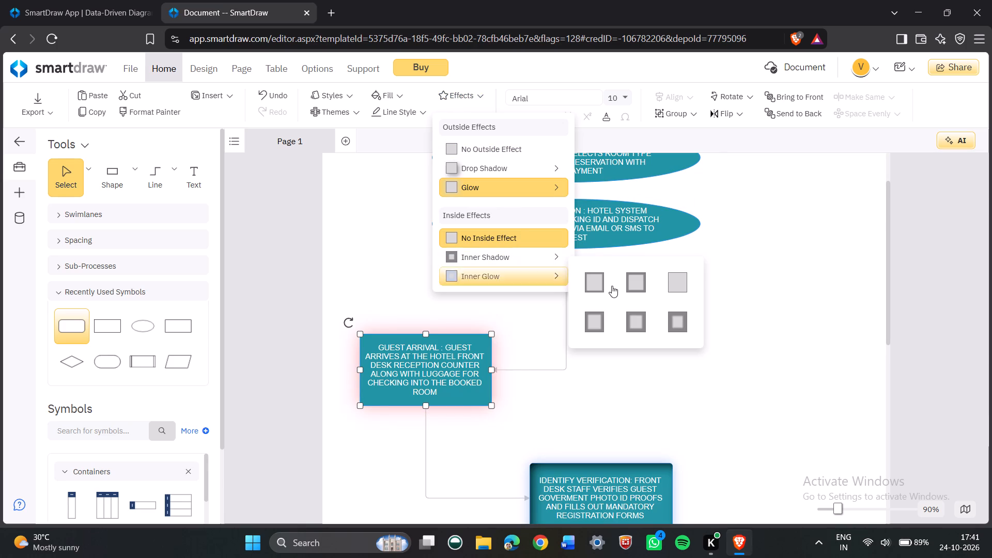
left_click(660, 323)
scroll(594, 286, "up", 2)
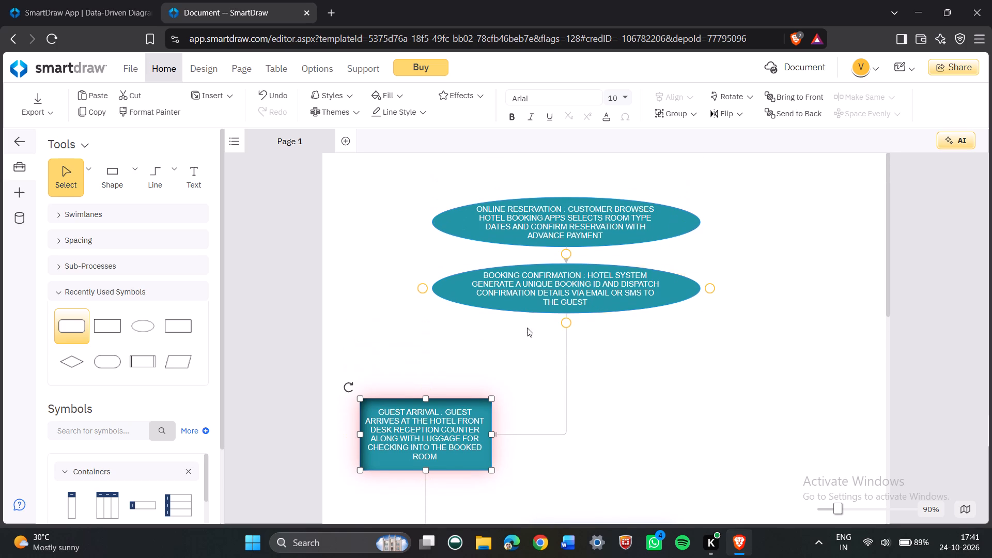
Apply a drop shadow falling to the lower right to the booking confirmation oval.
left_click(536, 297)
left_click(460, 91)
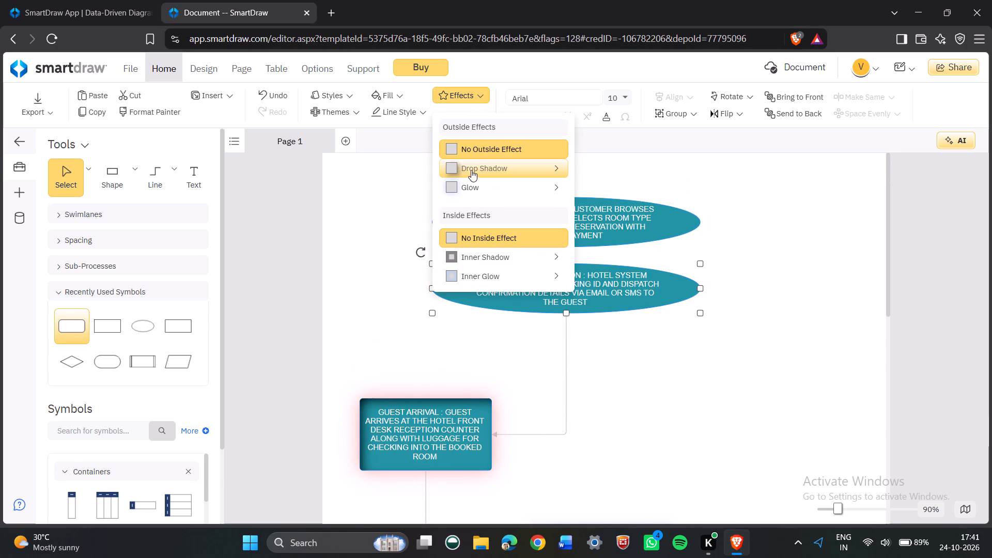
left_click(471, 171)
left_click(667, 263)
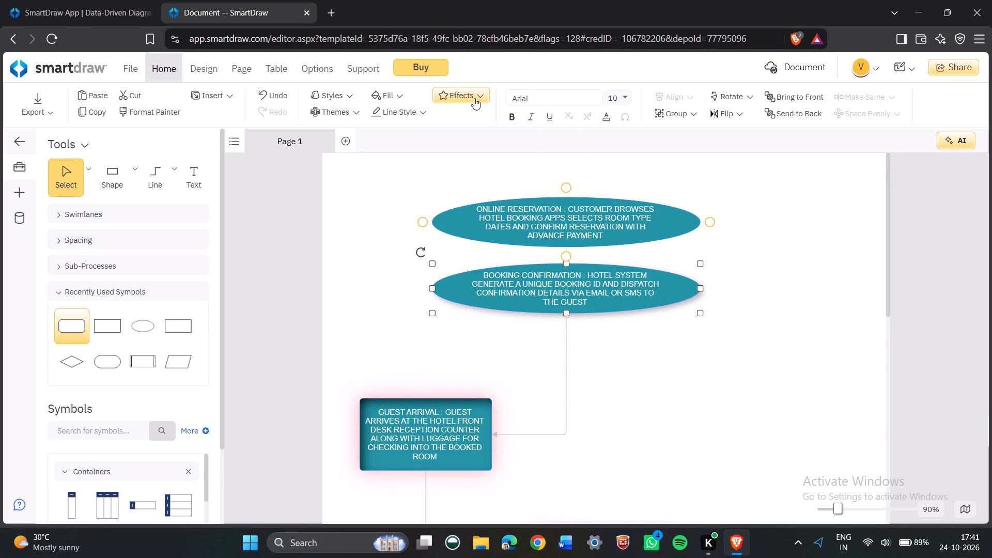
Give the booking confirmation oval a blue outer glow and a heavy inner shadow along its top and left edges.
left_click(474, 98)
left_click(501, 181)
left_click(597, 247)
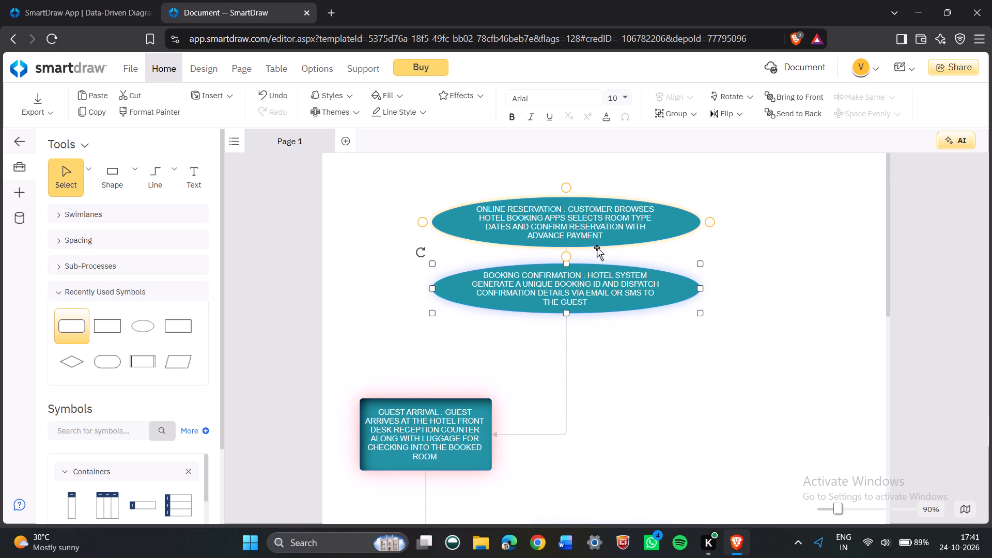
left_click(458, 88)
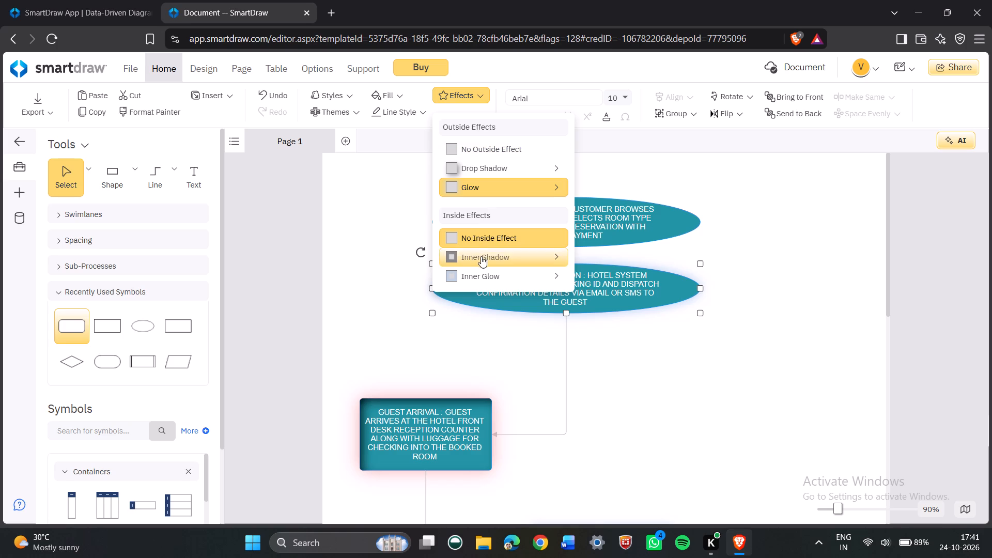
left_click(481, 256)
left_click(689, 312)
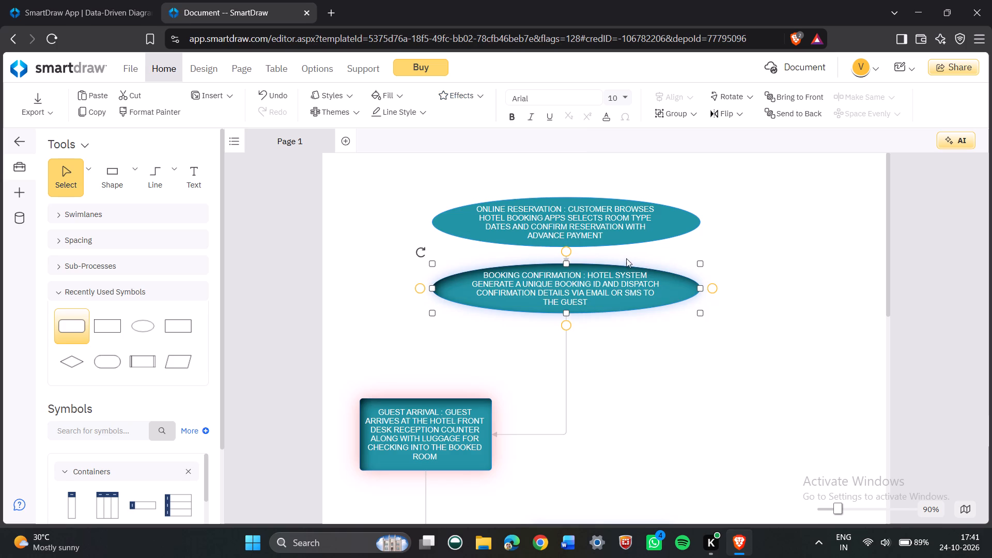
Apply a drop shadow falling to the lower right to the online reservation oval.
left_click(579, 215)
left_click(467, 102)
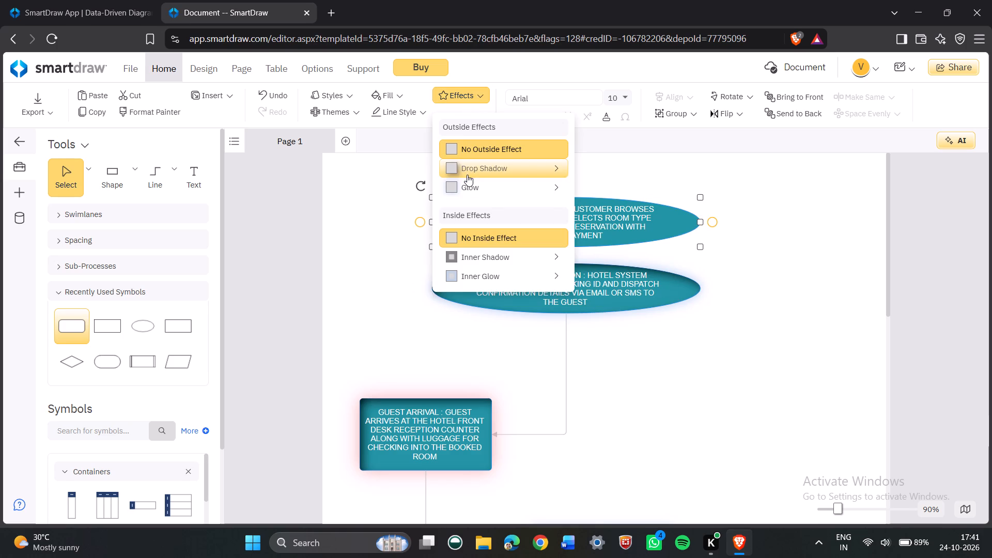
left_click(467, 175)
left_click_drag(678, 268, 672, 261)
Give the online reservation oval a blue outer glow and a heavy inner shadow along its top and left edges.
left_click(478, 98)
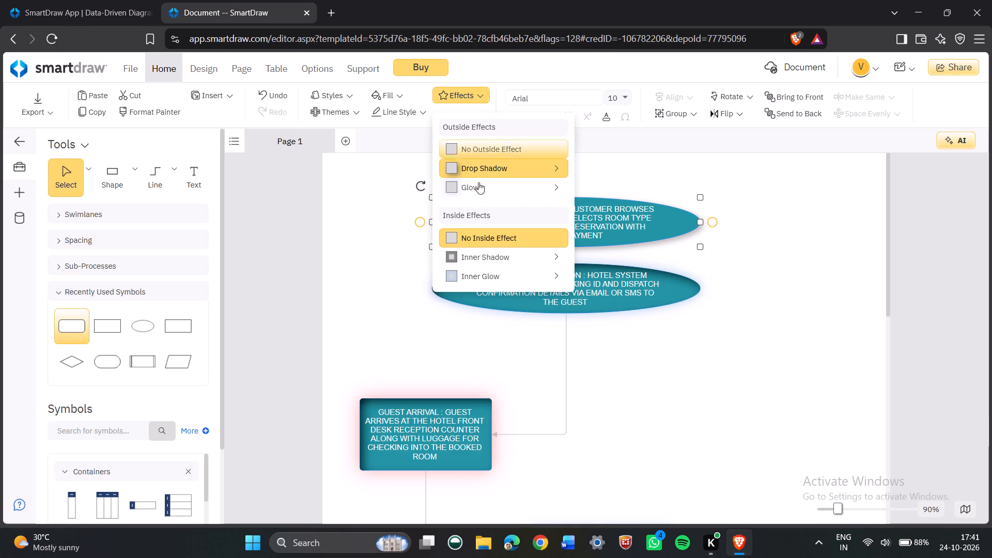
left_click(477, 188)
left_click(595, 269)
left_click(450, 88)
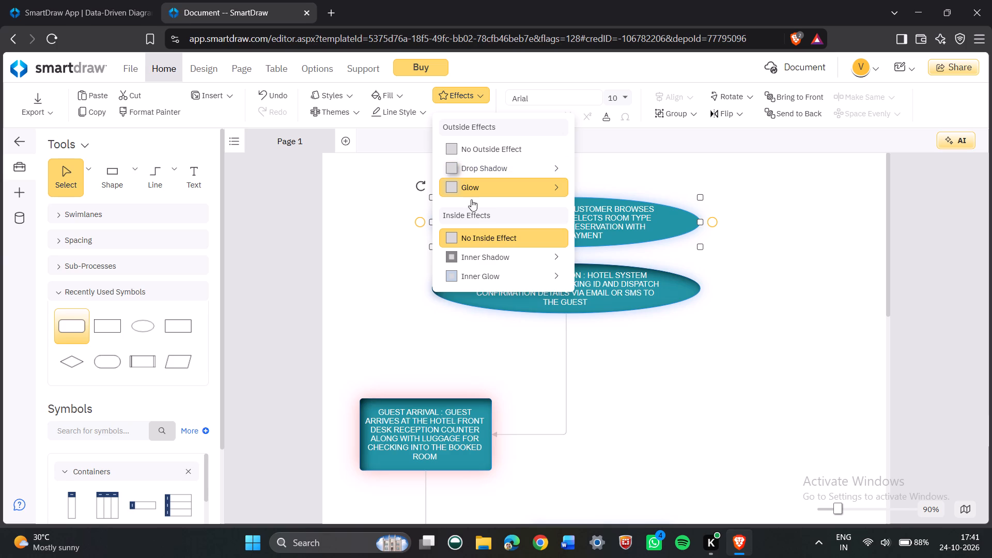
left_click(479, 249)
left_click(678, 314)
Zoom out to 45% to review the complete flowchart from online reservation to key handover.
scroll(661, 307, "up", 2)
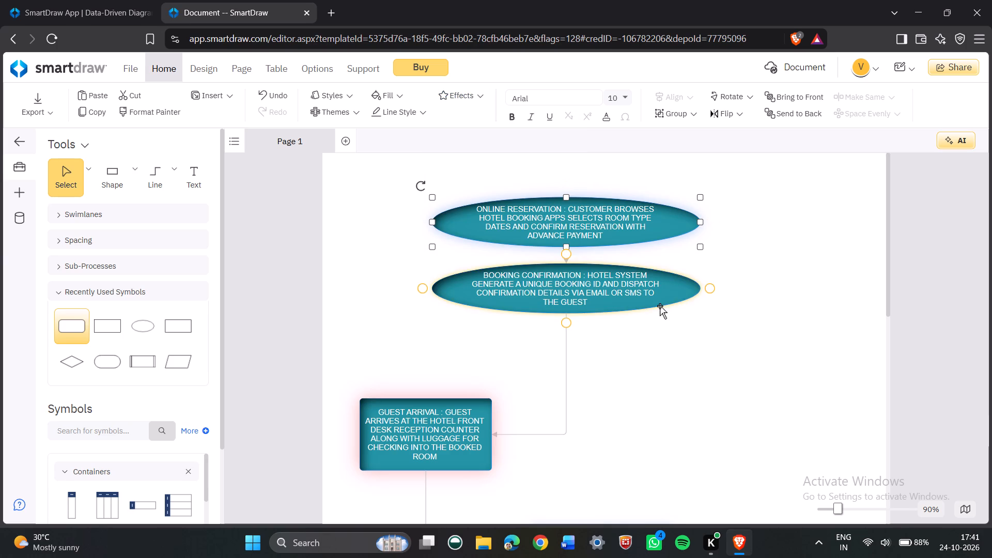
scroll(660, 306, "down", 6)
scroll(693, 345, "down", 2)
left_click_drag(835, 509, 834, 508)
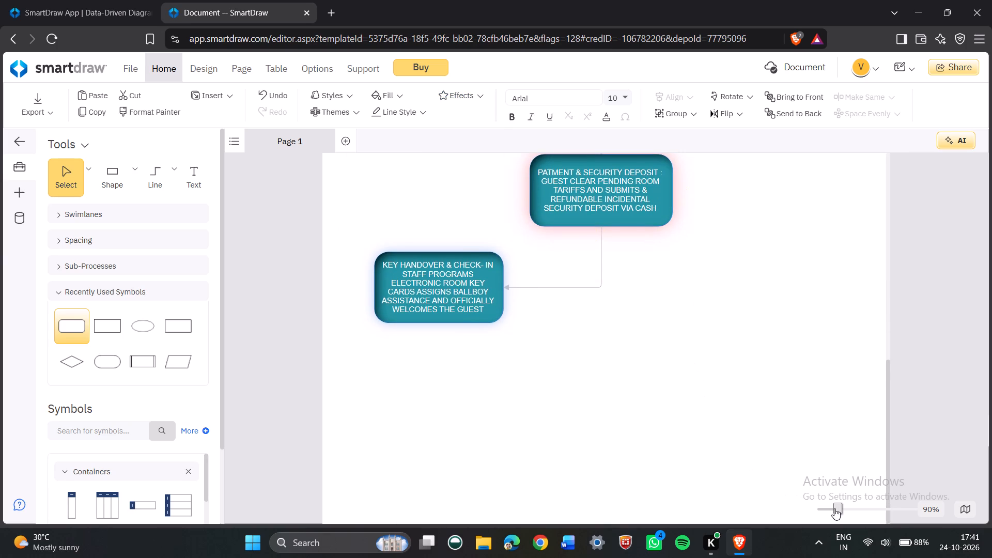
left_click_drag(834, 508, 827, 504)
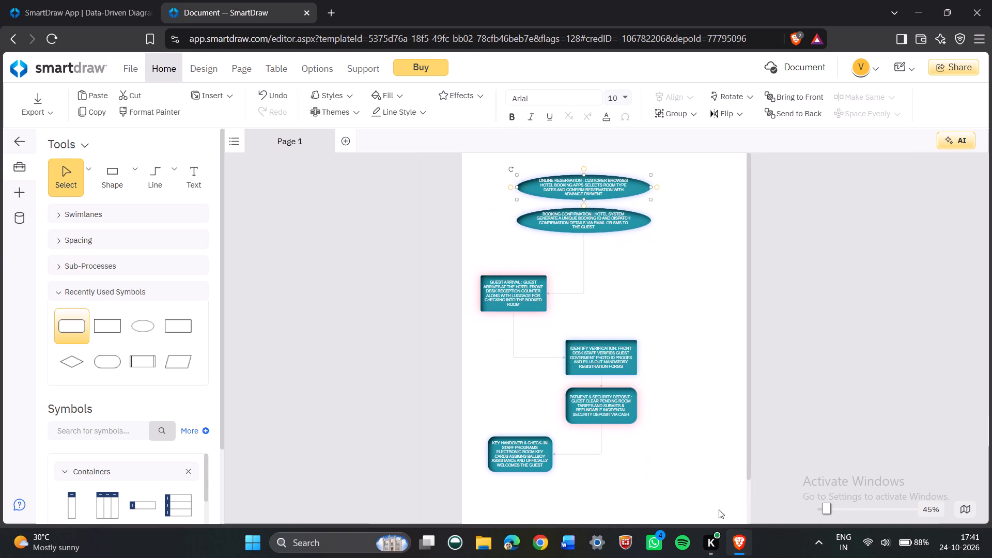